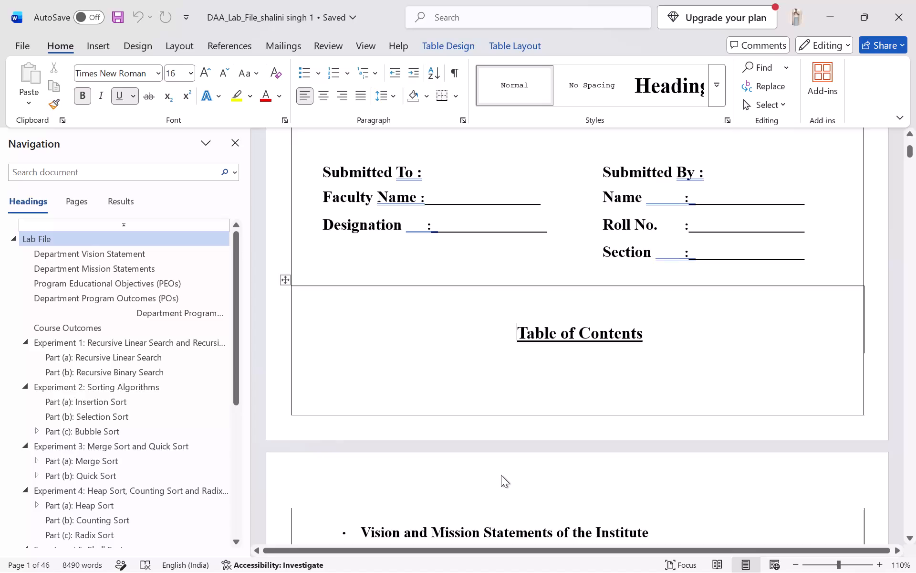
# Push the "Table of Contents" heading to the start of page 2 with blank lines, removing the surplus lines above it.
pyautogui.press('Return')
pyautogui.press('Return')
pyautogui.press('Return')
pyautogui.press('Return')
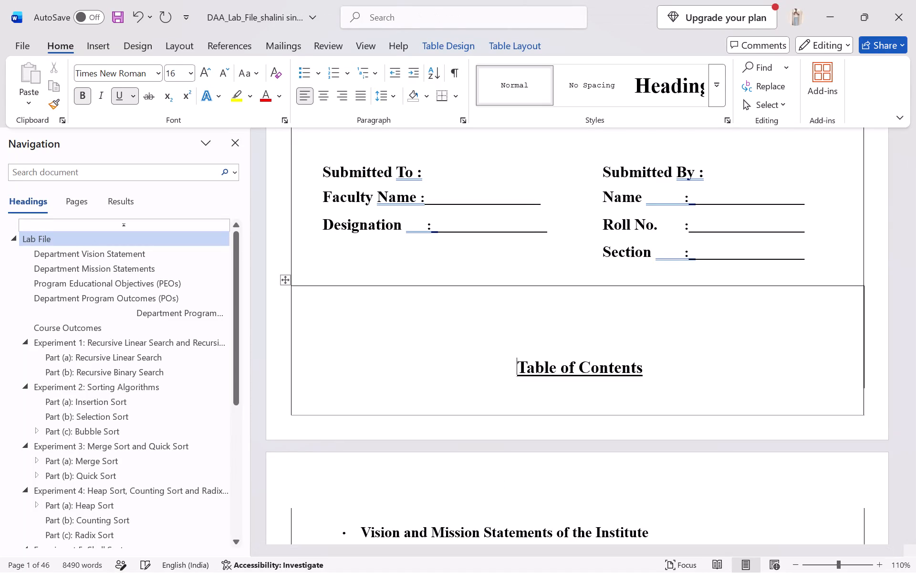
pyautogui.press('Return')
pyautogui.press('BackSpace')
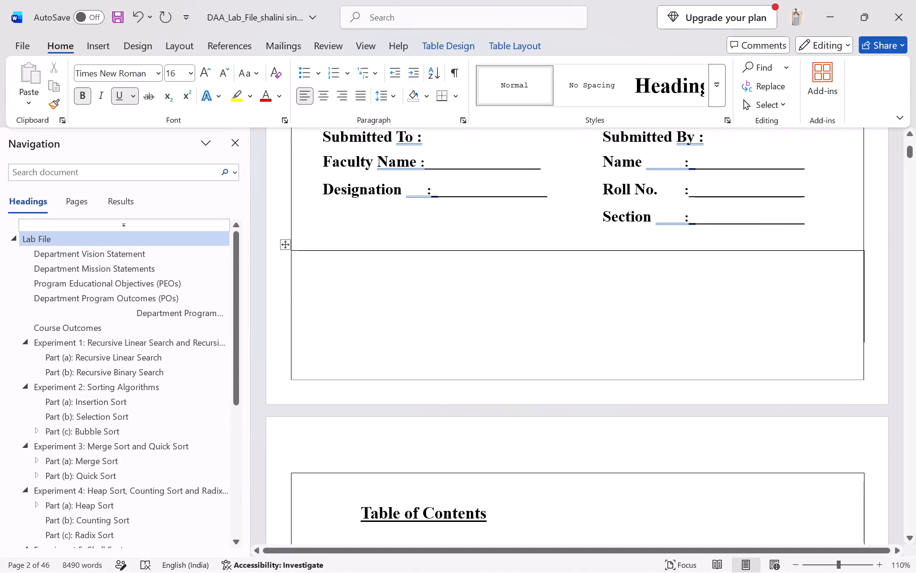
pyautogui.press('BackSpace')
pyautogui.press('BackSpace')
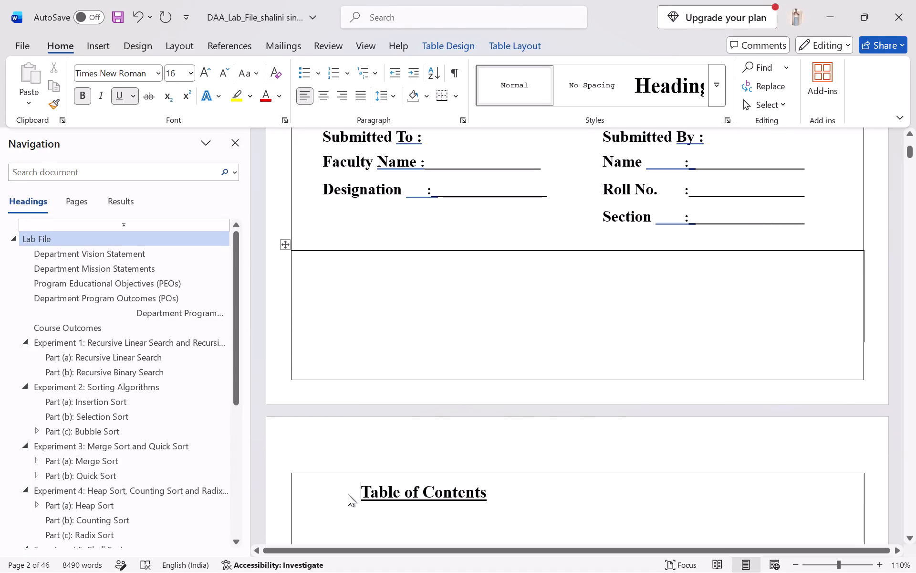
# Centre the "Table of Contents" heading.
pyautogui.moveTo(348, 494); pyautogui.dragTo(484, 492)
pyautogui.moveTo(498, 492); pyautogui.dragTo(324, 501)
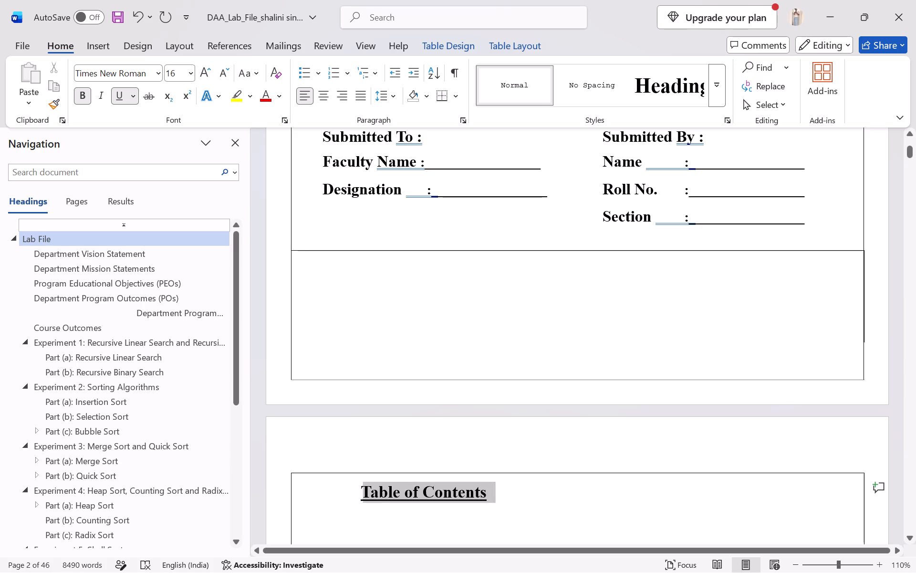
pyautogui.moveTo(324, 501); pyautogui.dragTo(324, 499)
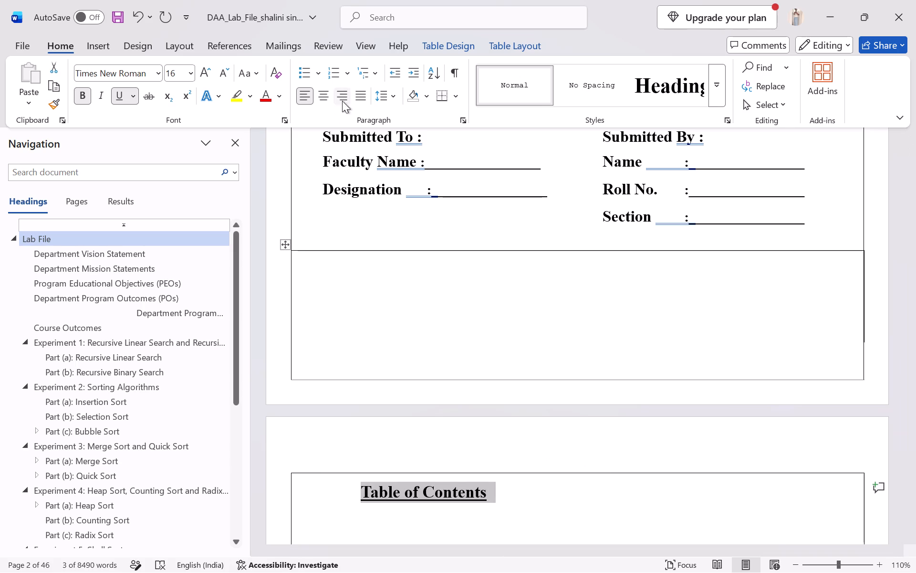
pyautogui.click(325, 93)
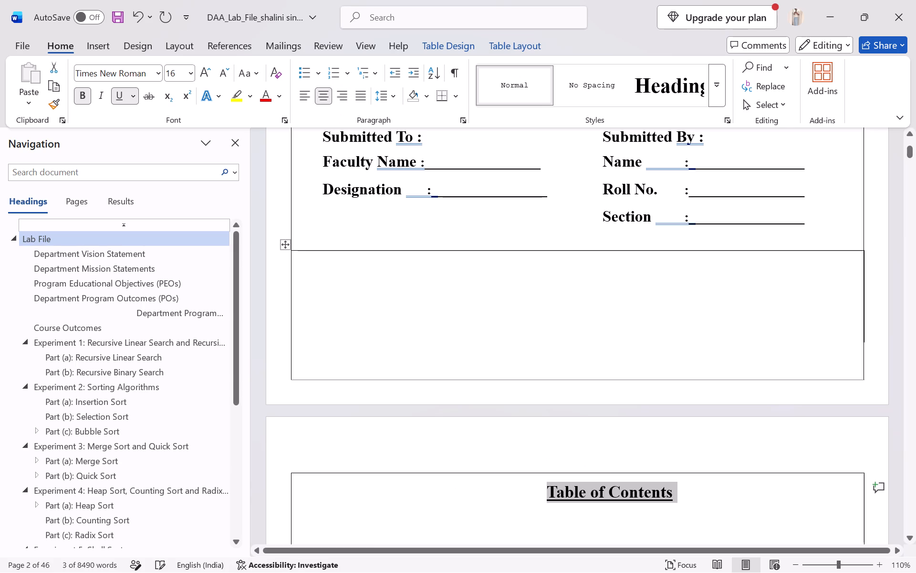
# Remove the indent before the bullet of the Index entry on page 3, placing the bullet at its cell's left edge.
pyautogui.scroll(1, 460, 310)
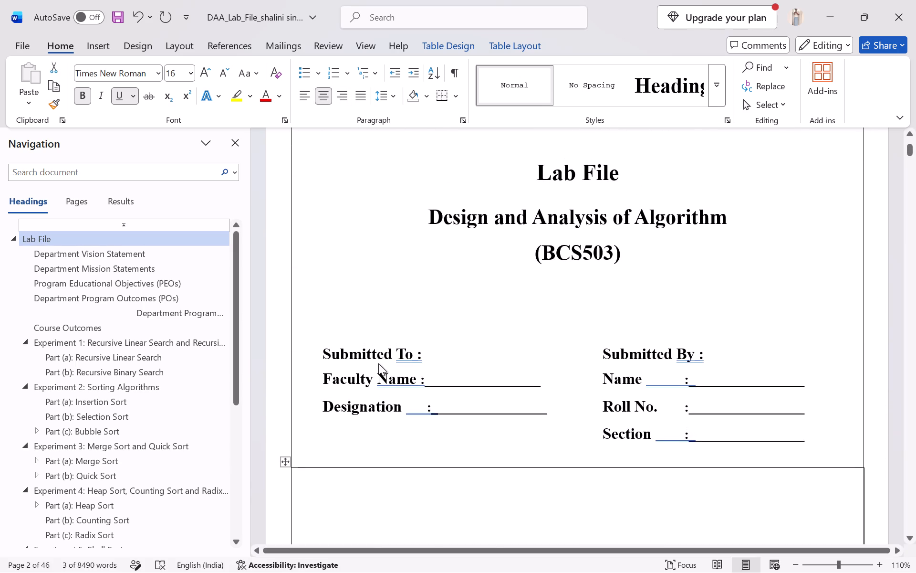
pyautogui.scroll(-1, 344, 438)
pyautogui.keyDown('ctrl'); pyautogui.scroll(1, 362, 361); pyautogui.keyUp('ctrl')
pyautogui.keyDown('ctrl'); pyautogui.scroll(-1, 362, 361); pyautogui.keyUp('ctrl')
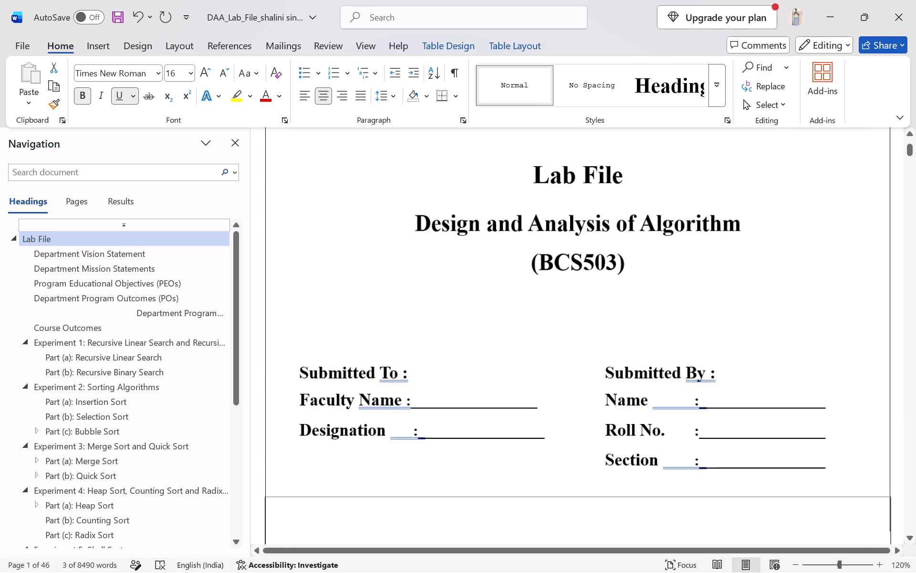
pyautogui.scroll(-1, 362, 361)
pyautogui.keyDown('ctrl'); pyautogui.scroll(-5, 362, 361); pyautogui.keyUp('ctrl')
pyautogui.scroll(-9, 362, 361)
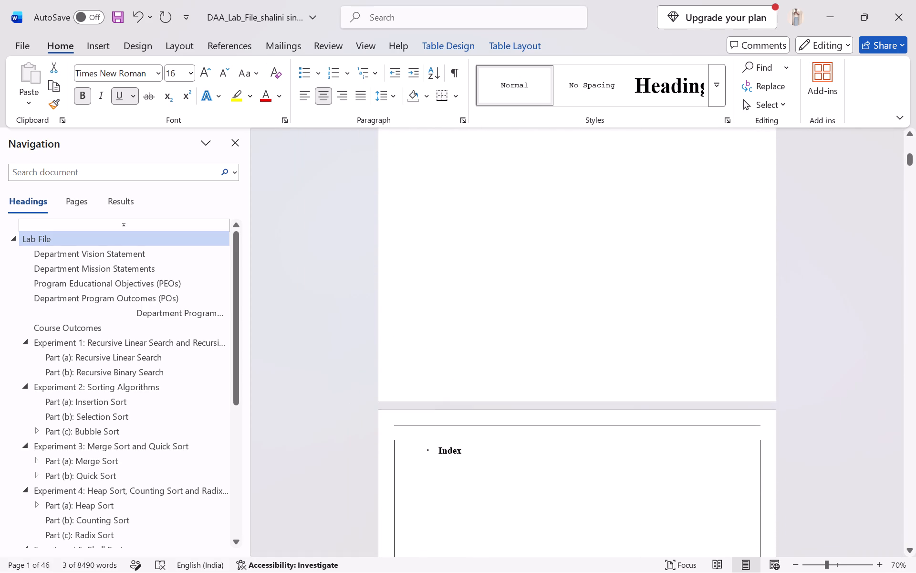
pyautogui.scroll(-4, 448, 487)
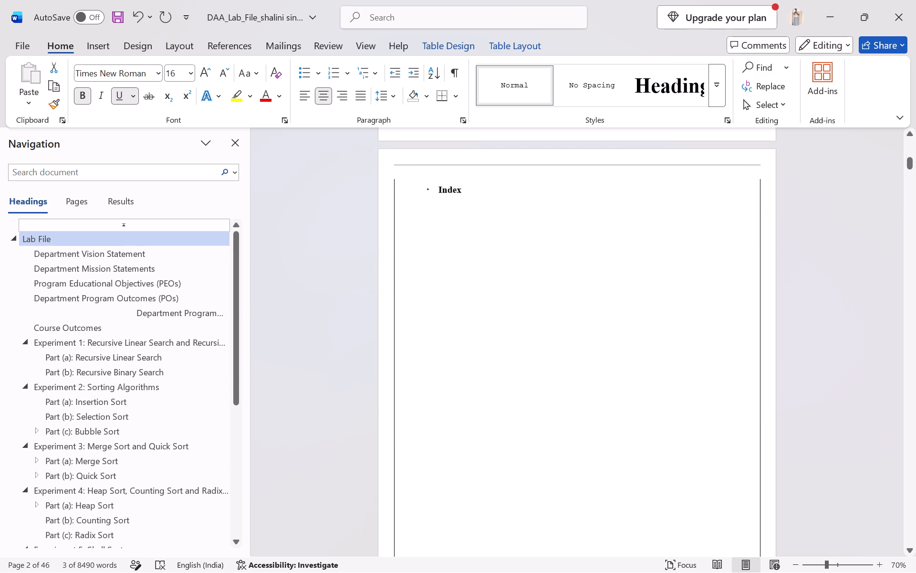
pyautogui.scroll(-1, 448, 487)
pyautogui.scroll(6, 448, 487)
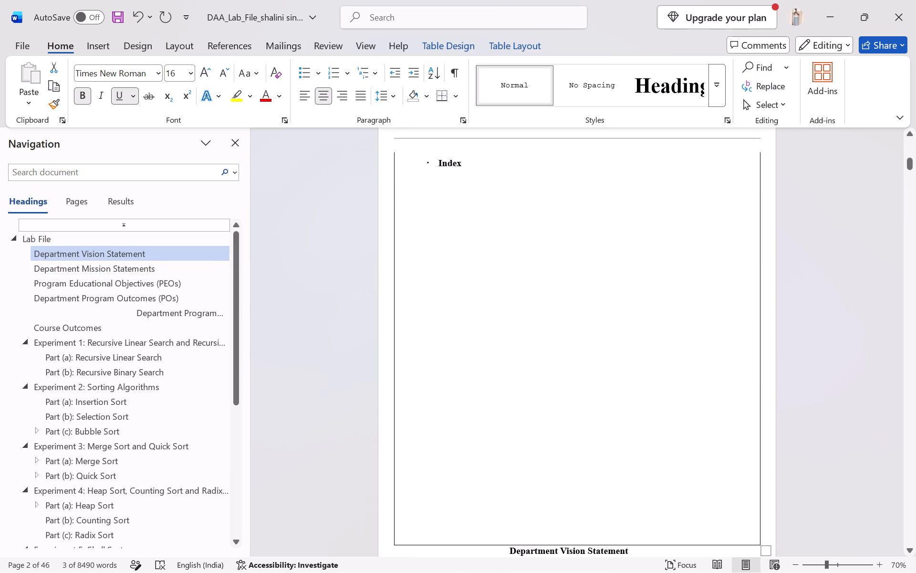
pyautogui.click(433, 154)
pyautogui.doubleClick(419, 162)
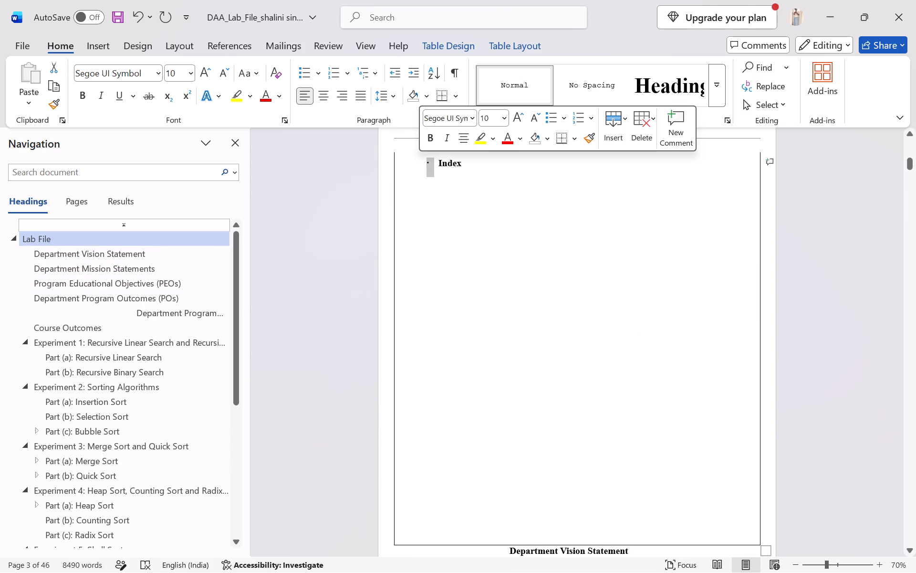
pyautogui.click(419, 162)
pyautogui.press('BackSpace')
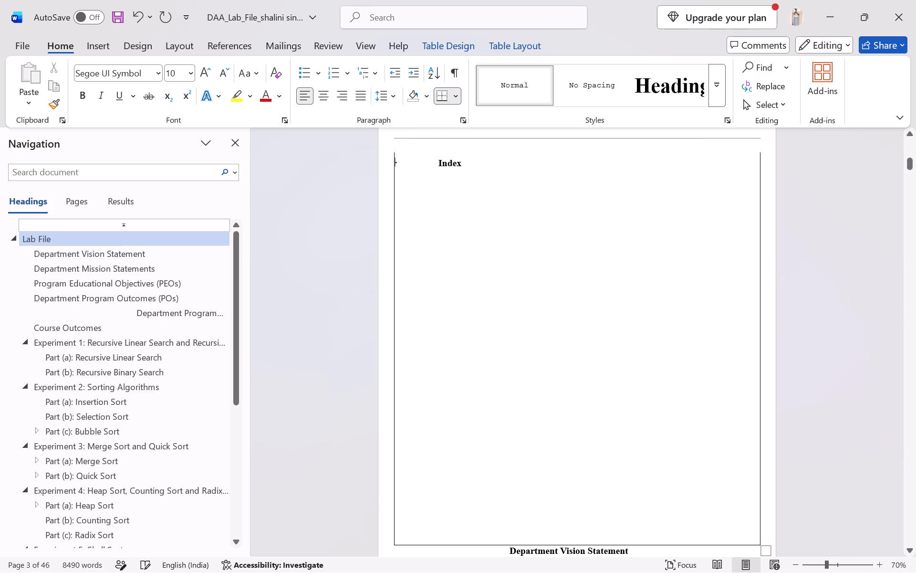
pyautogui.press('BackSpace')
pyautogui.press('BackSpace')
pyautogui.press('BackSpace')
pyautogui.press('BackSpace')
pyautogui.press('BackSpace')
pyautogui.press('BackSpace')
pyautogui.press('BackSpace')
pyautogui.press('BackSpace')
pyautogui.press('BackSpace')
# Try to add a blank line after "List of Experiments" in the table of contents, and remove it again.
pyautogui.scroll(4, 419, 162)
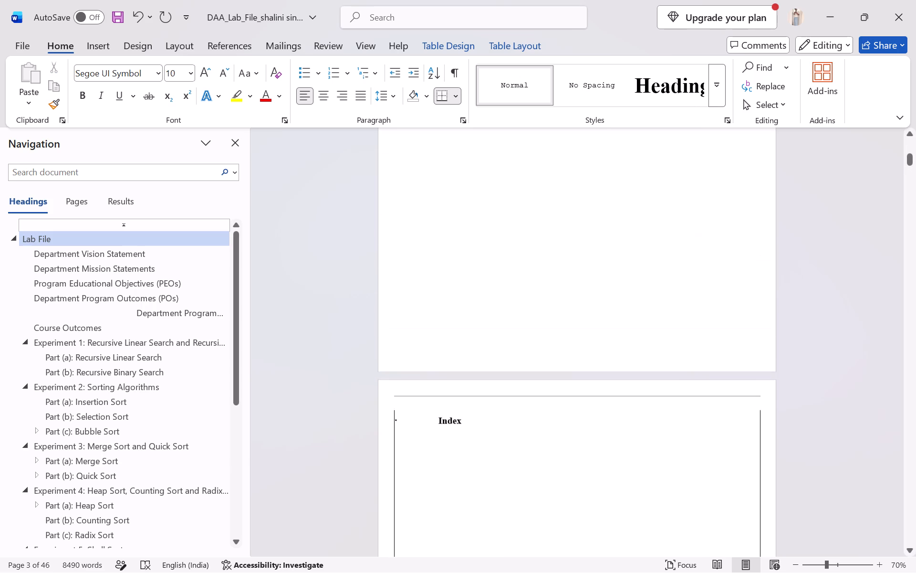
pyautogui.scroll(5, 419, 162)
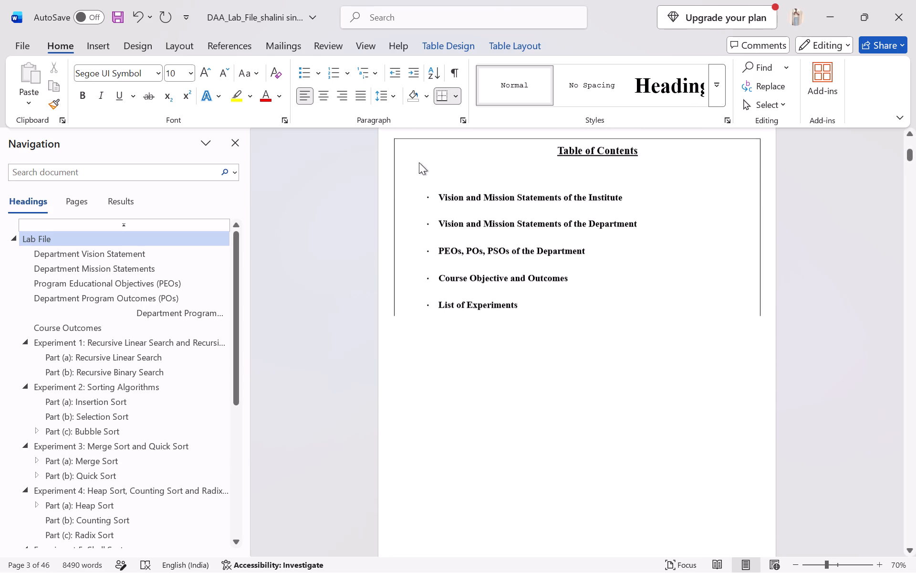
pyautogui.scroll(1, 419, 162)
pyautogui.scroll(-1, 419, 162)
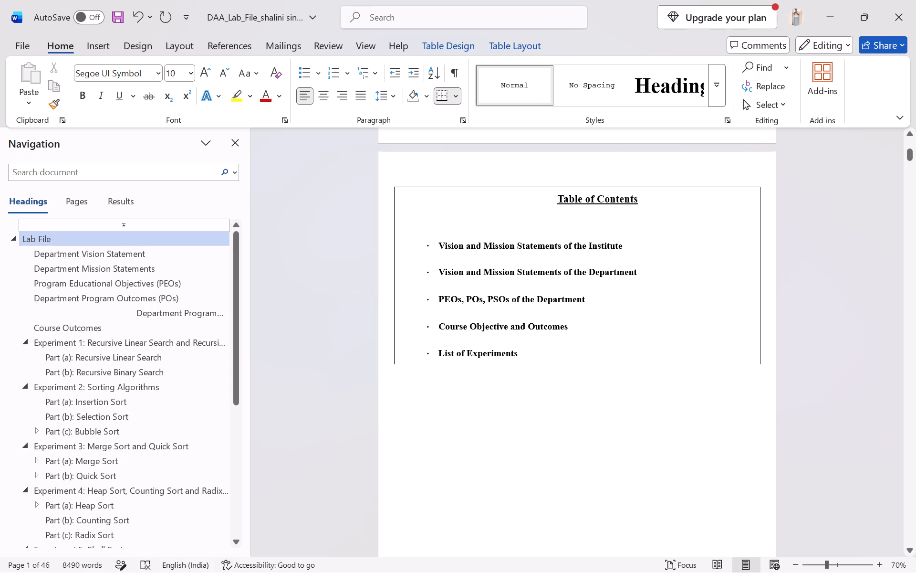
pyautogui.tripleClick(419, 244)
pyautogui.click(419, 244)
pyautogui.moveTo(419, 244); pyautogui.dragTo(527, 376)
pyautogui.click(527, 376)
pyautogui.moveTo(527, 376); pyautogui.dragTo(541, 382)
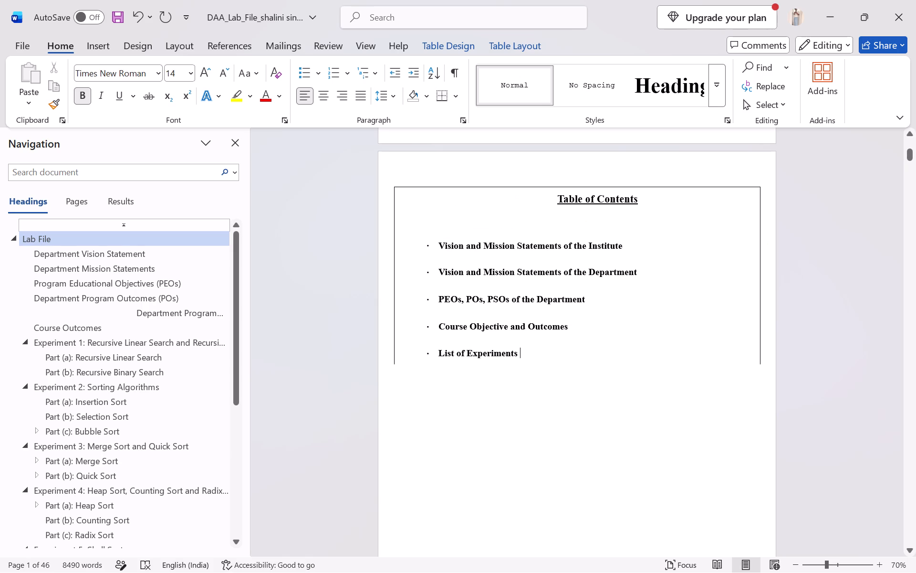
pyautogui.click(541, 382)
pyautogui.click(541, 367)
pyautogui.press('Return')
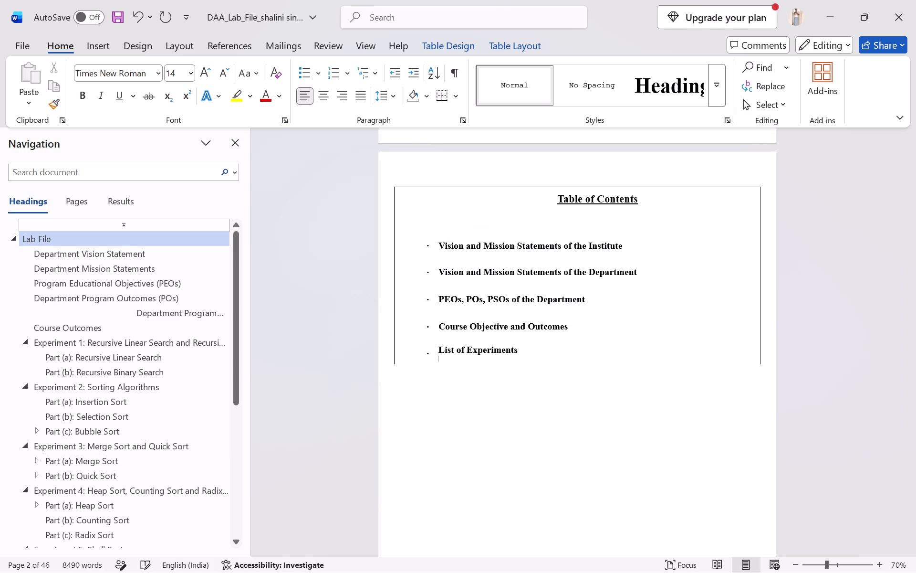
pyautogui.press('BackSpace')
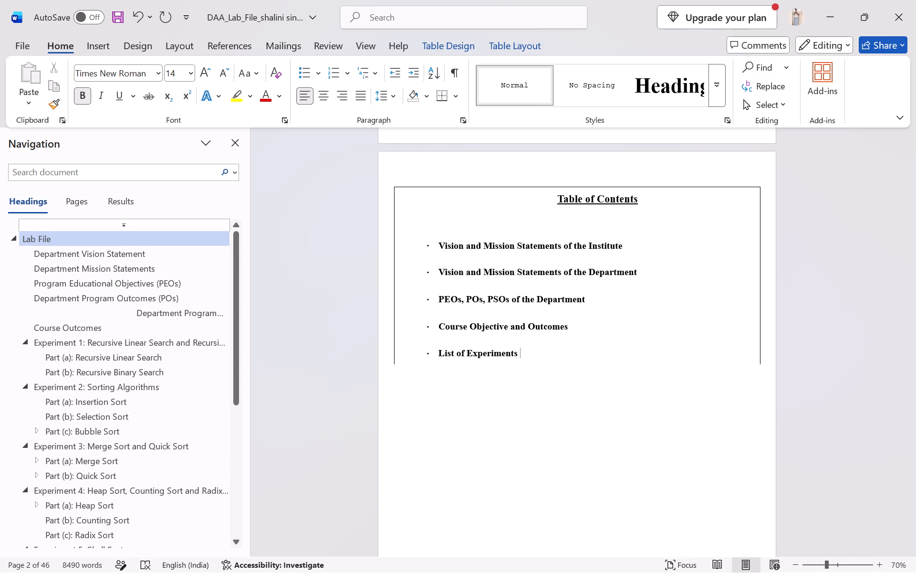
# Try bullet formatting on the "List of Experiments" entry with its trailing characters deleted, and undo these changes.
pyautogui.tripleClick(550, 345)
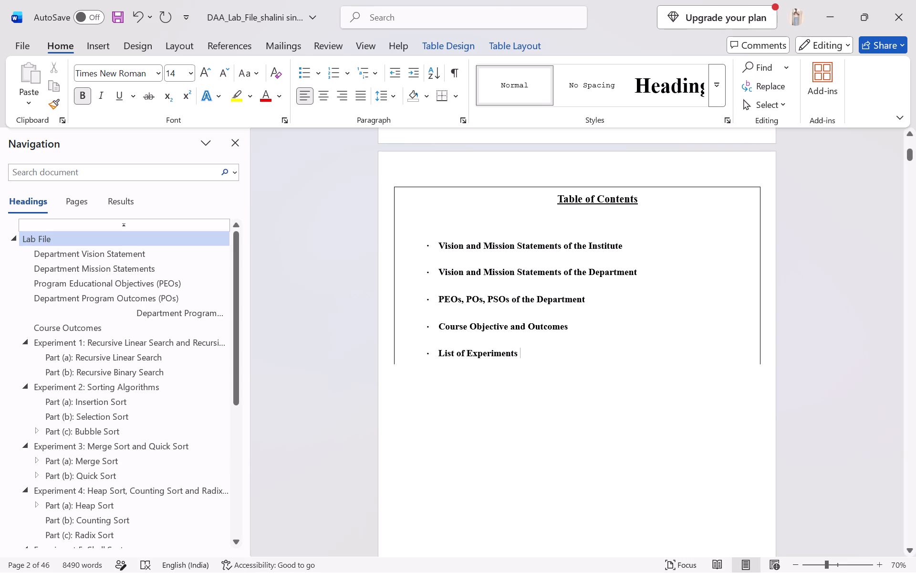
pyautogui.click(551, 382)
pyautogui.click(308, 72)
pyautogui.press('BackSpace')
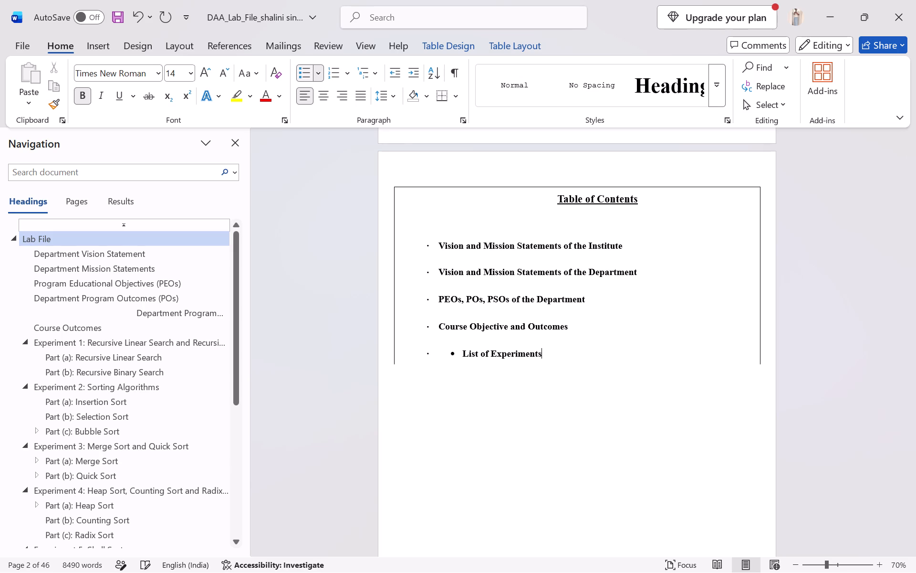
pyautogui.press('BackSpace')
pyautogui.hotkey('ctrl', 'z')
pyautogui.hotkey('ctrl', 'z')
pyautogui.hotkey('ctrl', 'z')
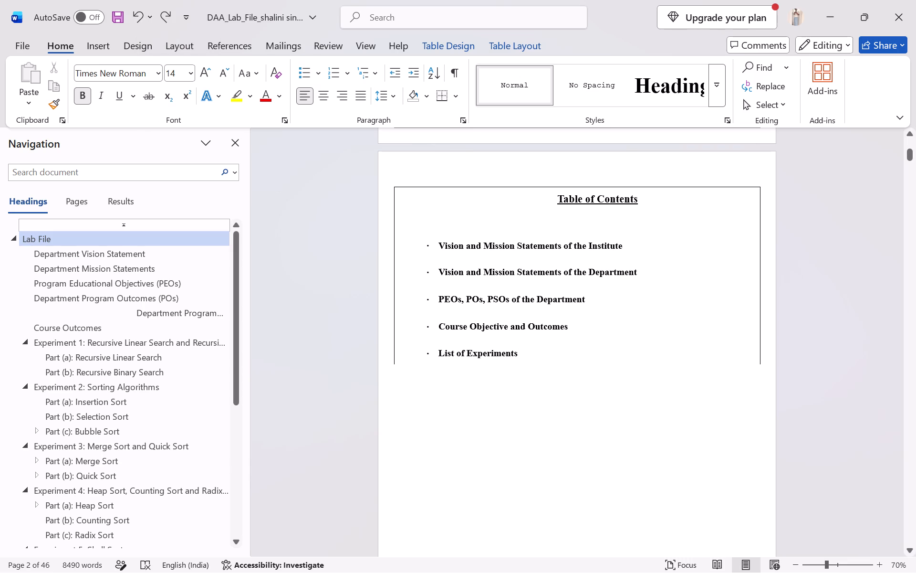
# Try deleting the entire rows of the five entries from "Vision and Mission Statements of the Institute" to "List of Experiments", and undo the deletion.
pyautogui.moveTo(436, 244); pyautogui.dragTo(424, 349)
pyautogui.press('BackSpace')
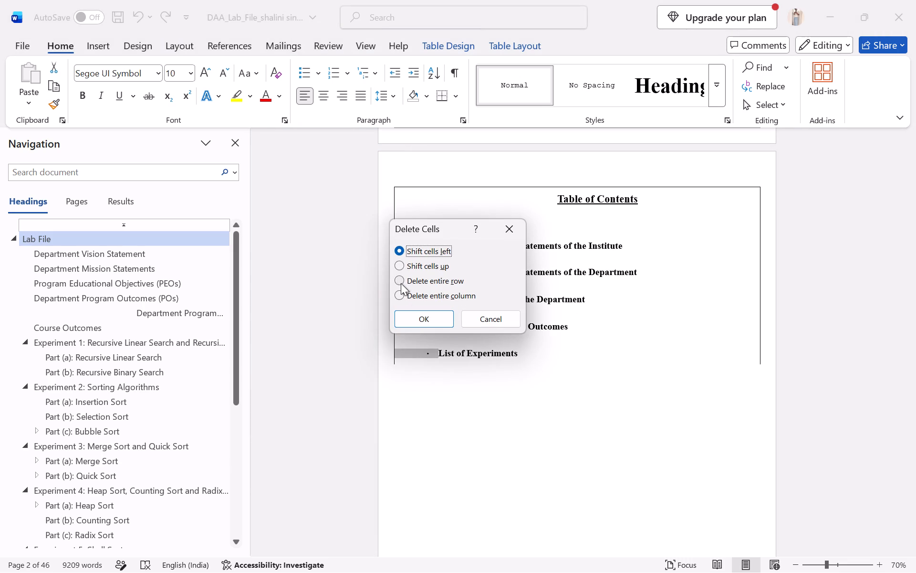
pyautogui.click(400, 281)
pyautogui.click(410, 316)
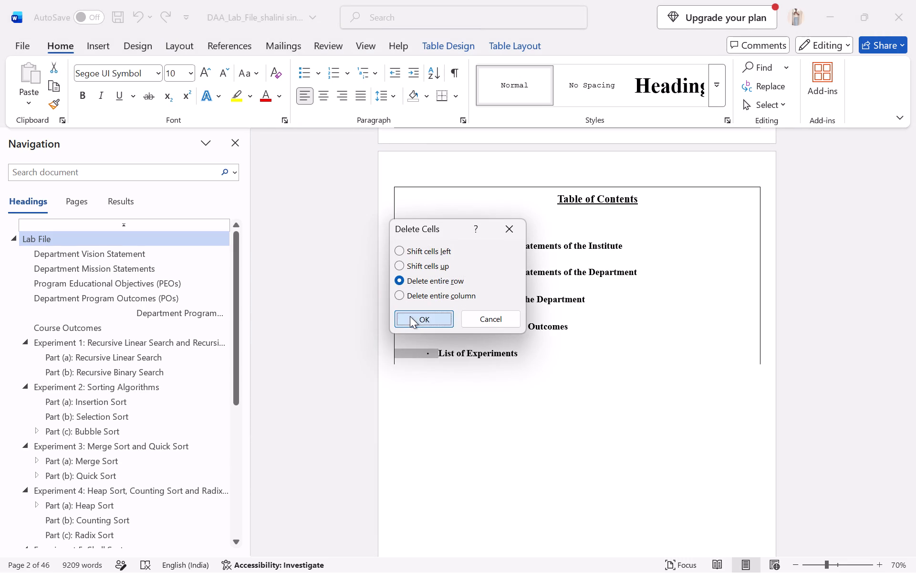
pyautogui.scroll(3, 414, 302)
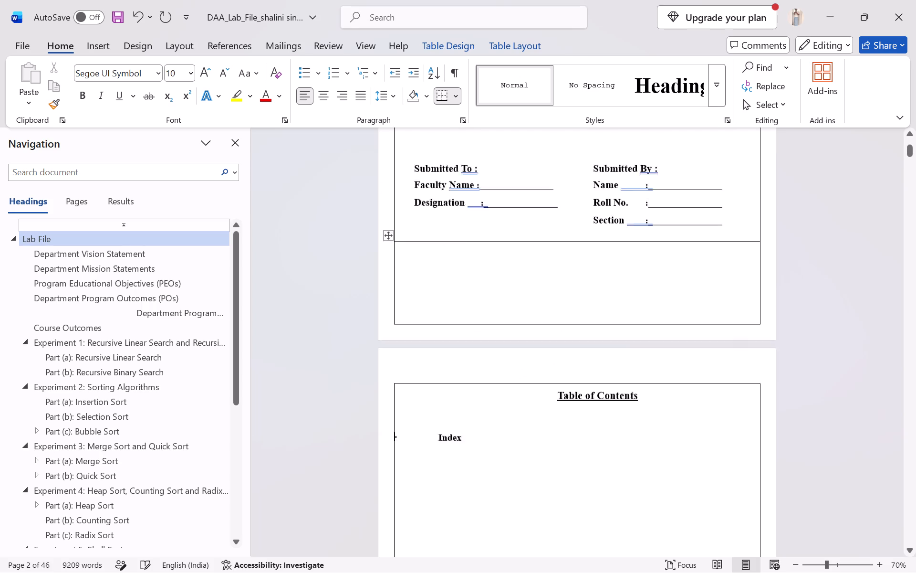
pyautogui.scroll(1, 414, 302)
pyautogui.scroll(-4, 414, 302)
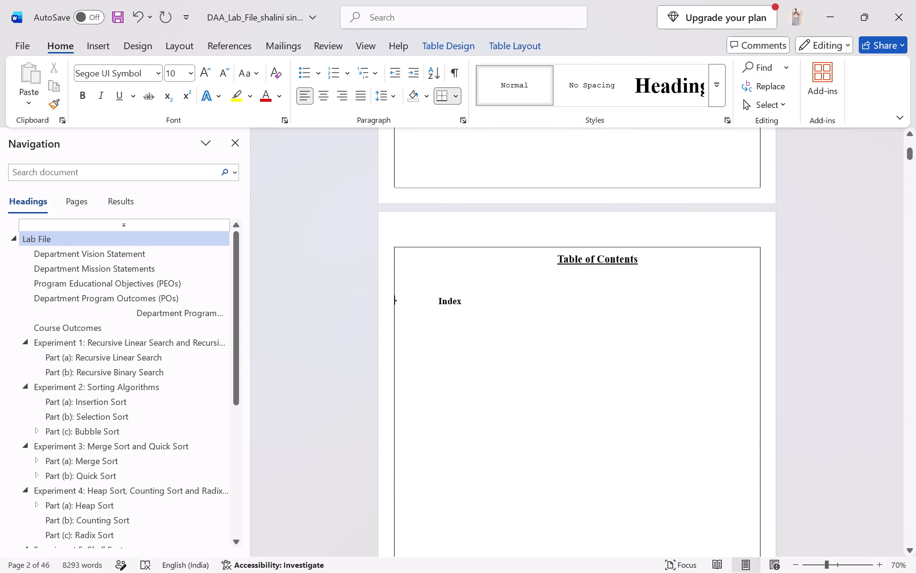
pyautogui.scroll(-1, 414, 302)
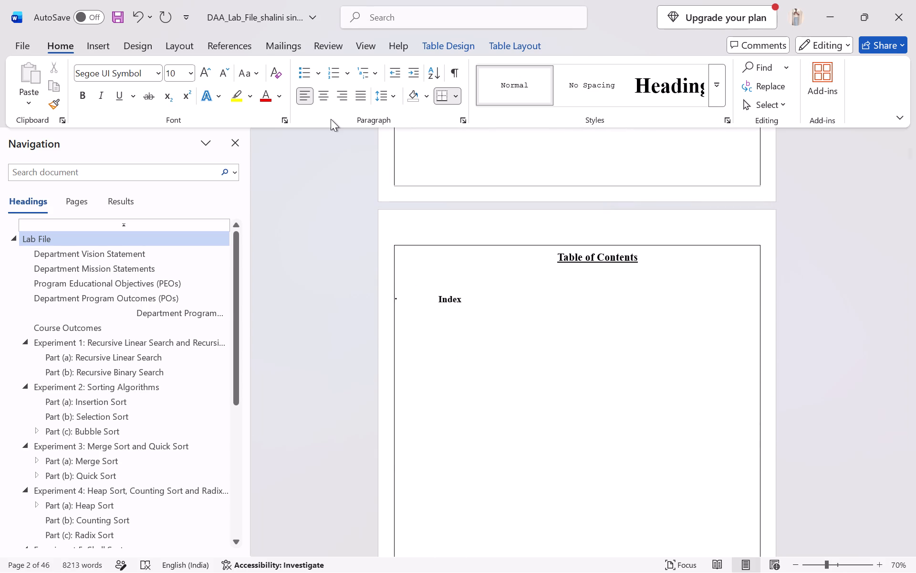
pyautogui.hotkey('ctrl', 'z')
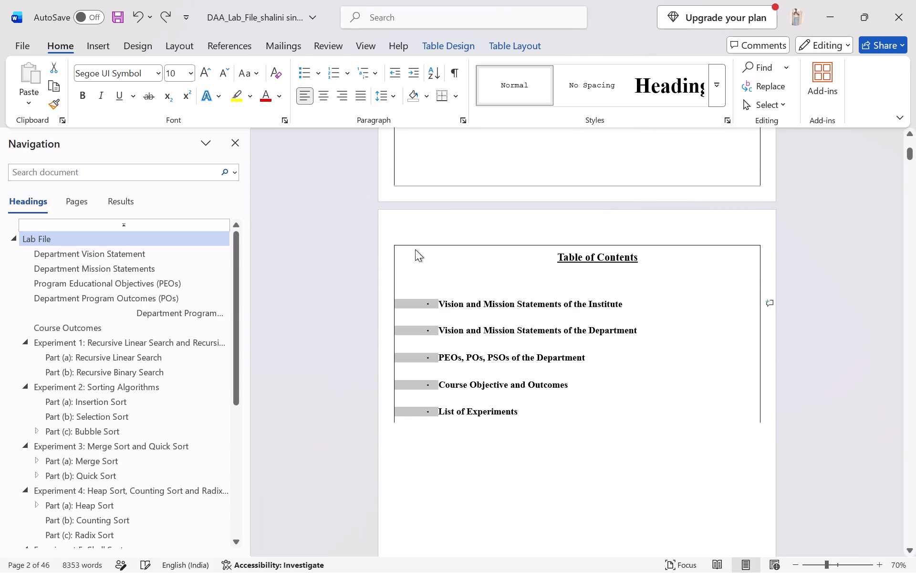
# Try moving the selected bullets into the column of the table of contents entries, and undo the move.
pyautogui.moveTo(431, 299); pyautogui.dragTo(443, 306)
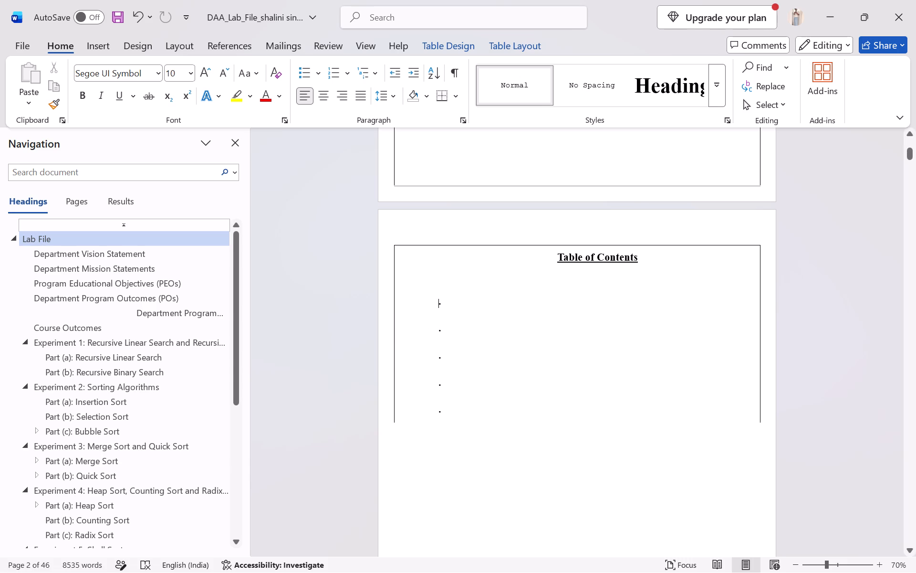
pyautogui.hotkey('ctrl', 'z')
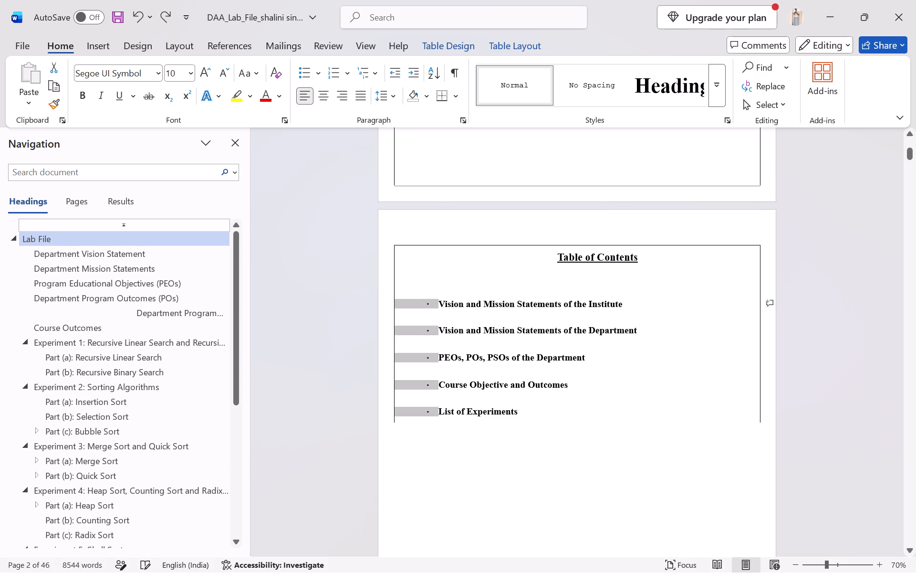
# Narrow the bullet column of the table of contents slightly so the entry text sits closer to the bullets.
pyautogui.click(467, 286)
pyautogui.moveTo(437, 305); pyautogui.dragTo(452, 321)
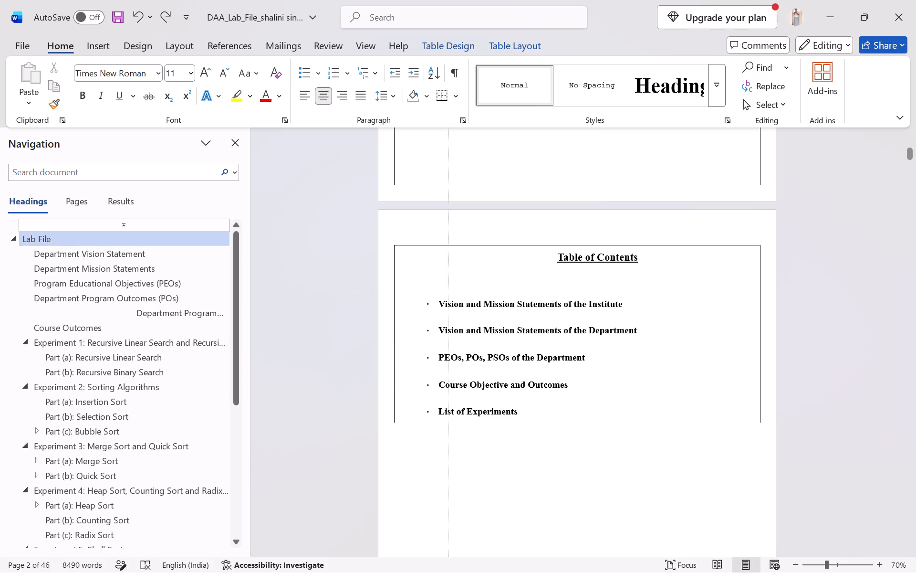
pyautogui.moveTo(452, 321); pyautogui.dragTo(436, 374)
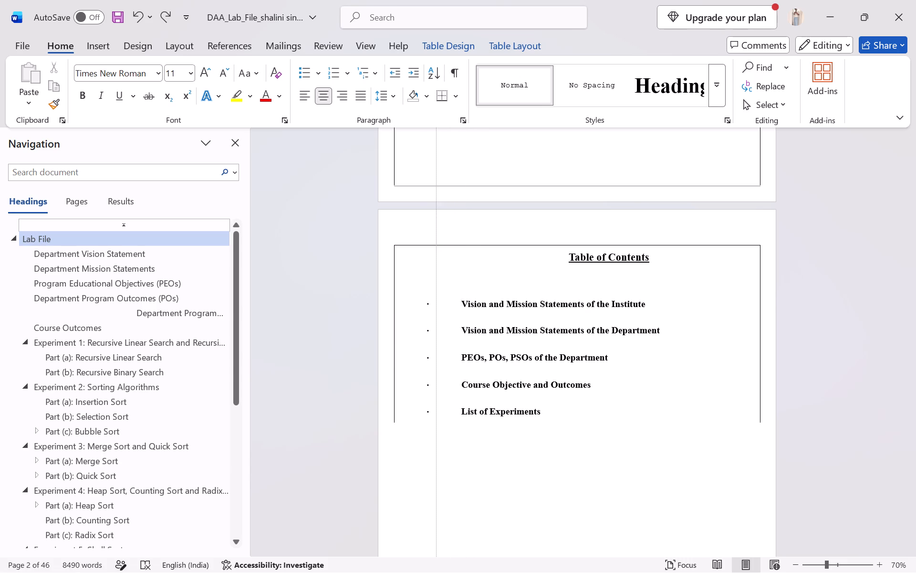
pyautogui.moveTo(436, 374); pyautogui.dragTo(426, 380)
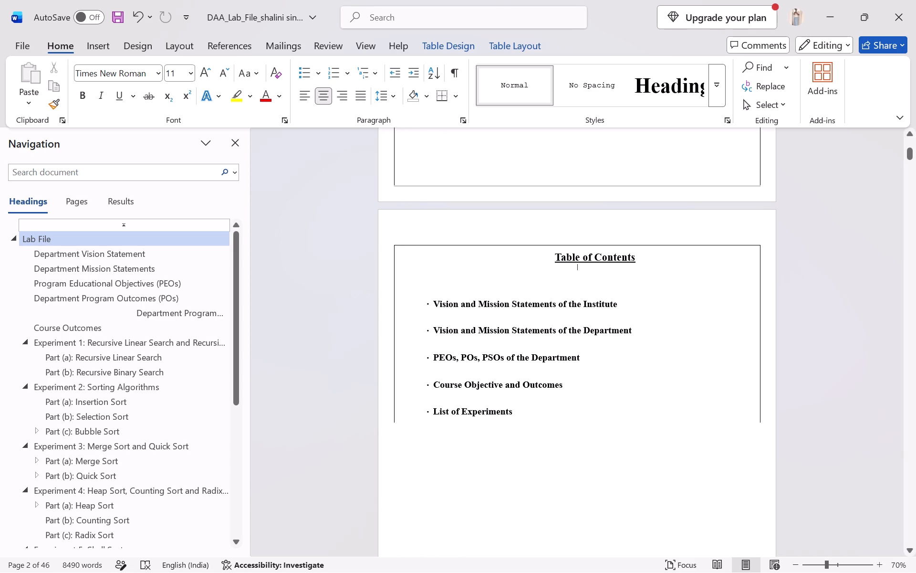
# Copy the five entries from "Vision and Mission Statements of the Institute" to "List of Experiments", and delete their entire rows.
pyautogui.moveTo(440, 298); pyautogui.dragTo(513, 414)
pyautogui.hotkey('ctrl', 'c')
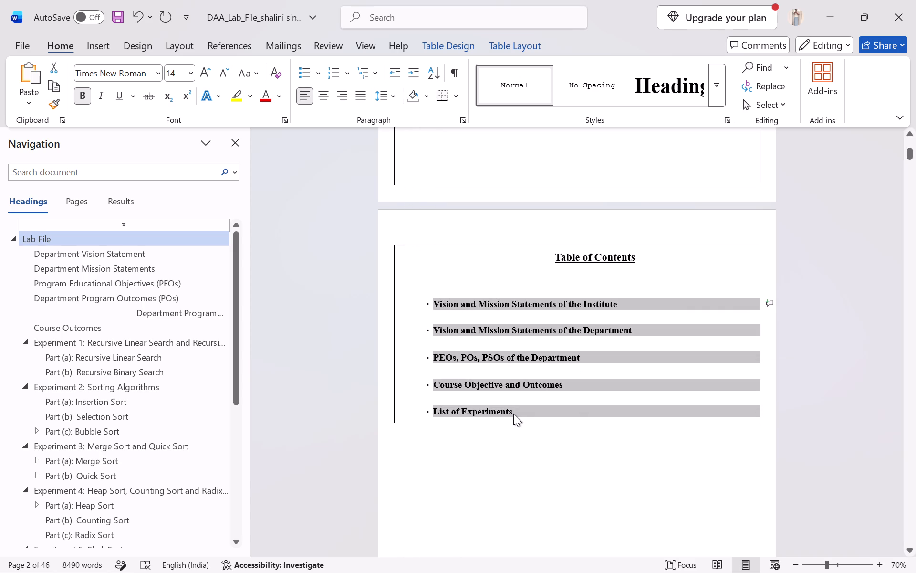
pyautogui.press('BackSpace')
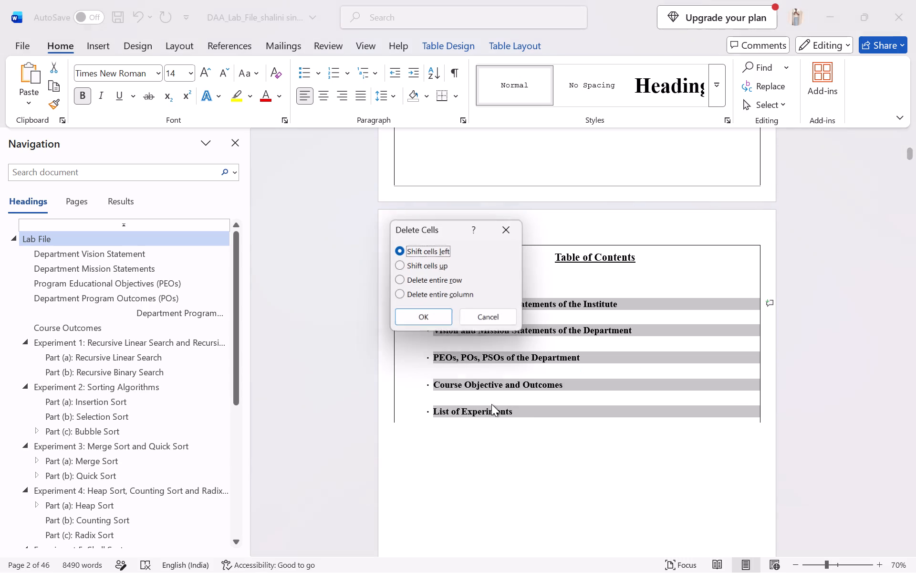
pyautogui.click(403, 277)
pyautogui.click(423, 321)
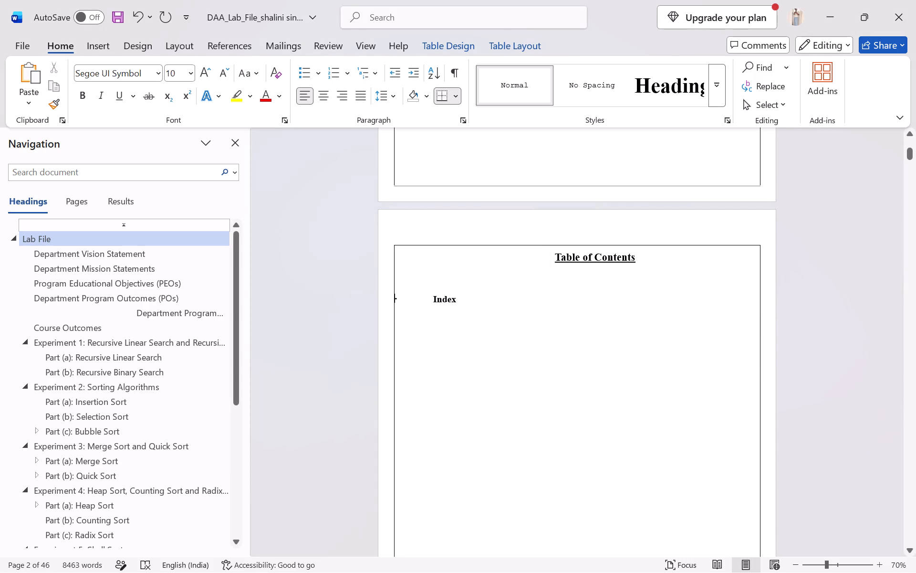
# Delete the entire row of the Index entry below the Table of Contents heading.
pyautogui.moveTo(473, 297); pyautogui.dragTo(405, 306)
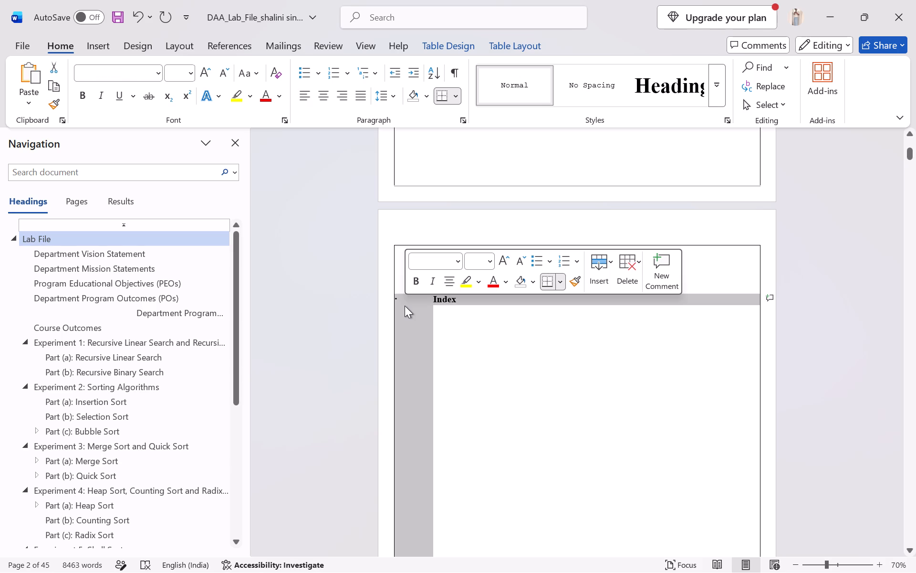
pyautogui.hotkey('ctrl', 'd')
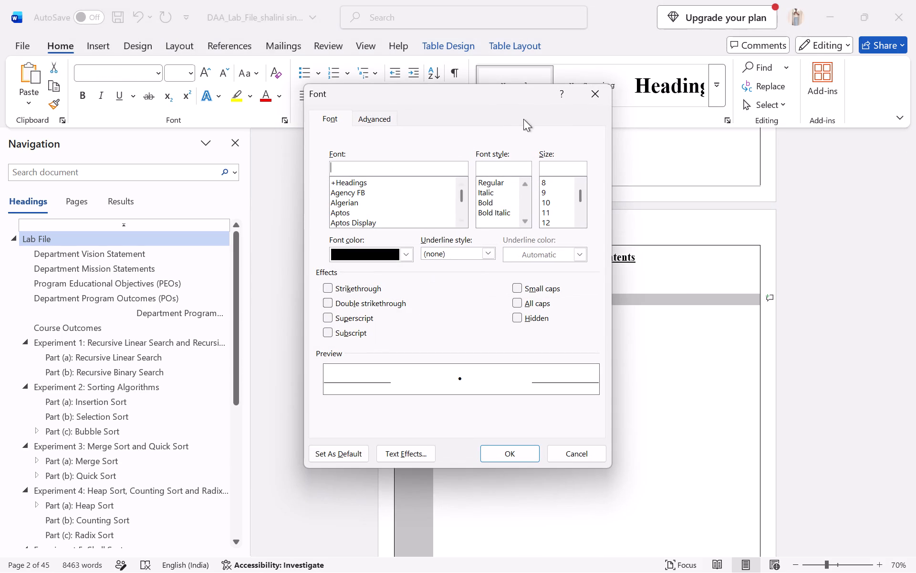
pyautogui.click(581, 98)
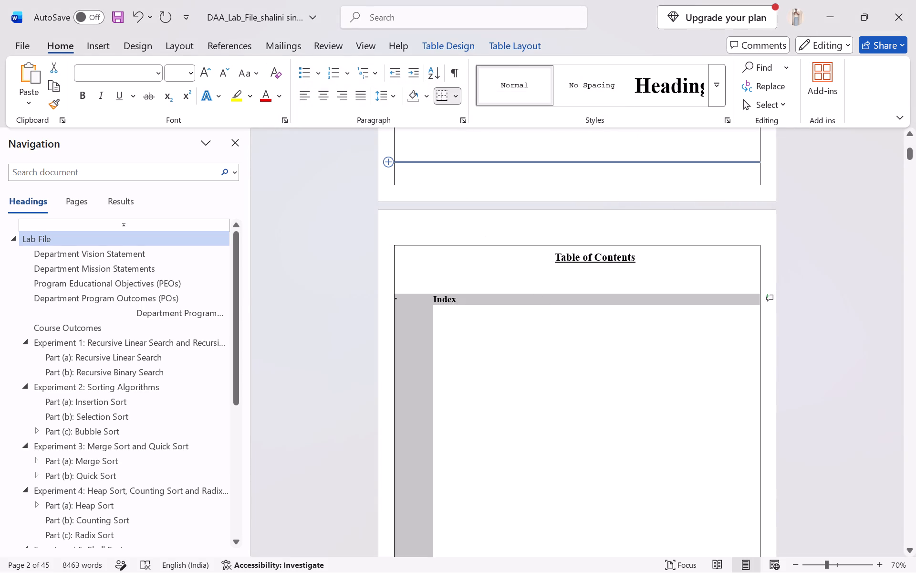
pyautogui.press('BackSpace')
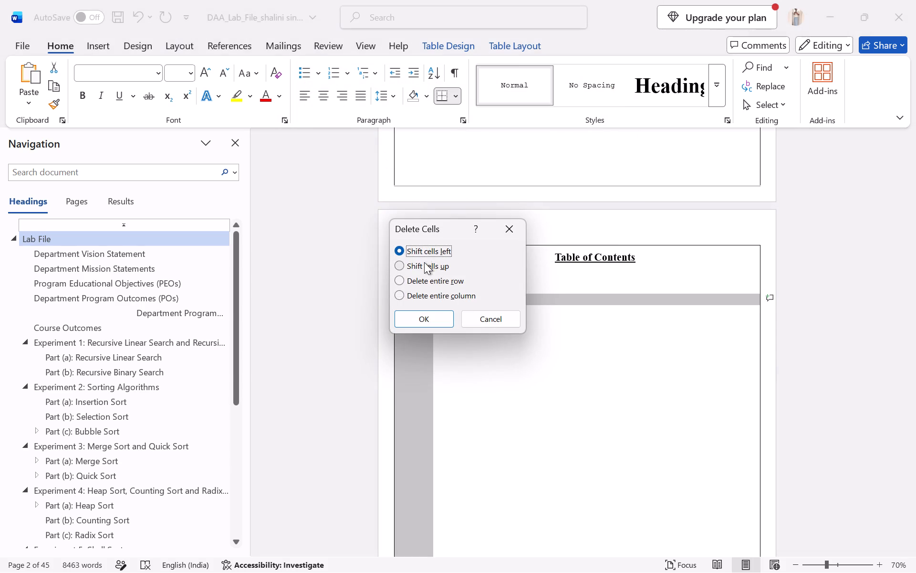
pyautogui.click(422, 277)
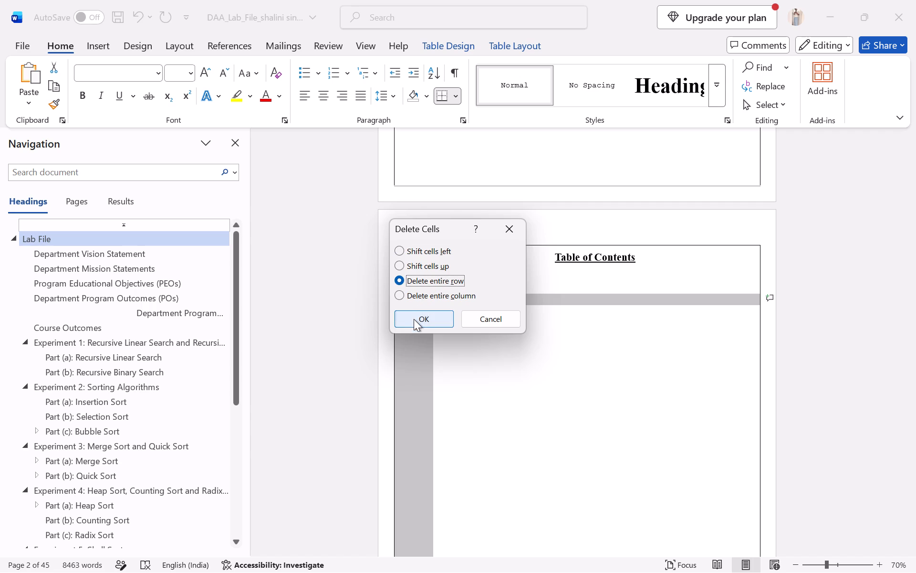
pyautogui.click(414, 319)
# Add three line breaks after the Table of Contents heading and paste the five copied entries there.
pyautogui.scroll(1, 414, 319)
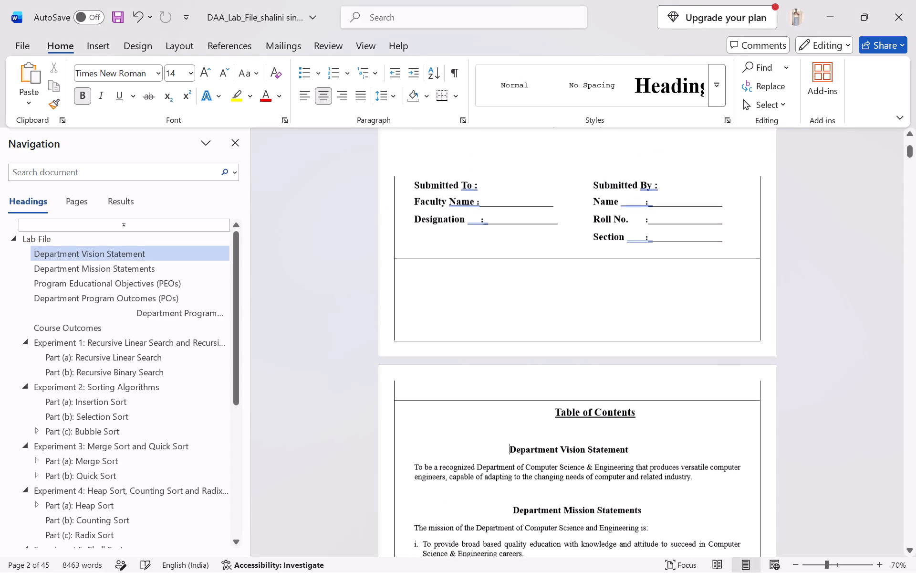
pyautogui.scroll(1, 414, 319)
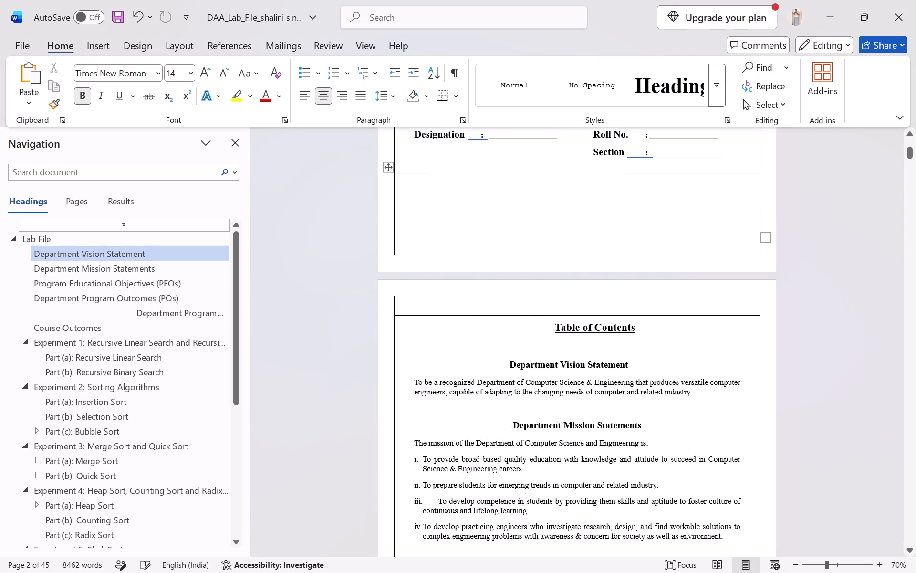
pyautogui.click(638, 332)
pyautogui.press('Return')
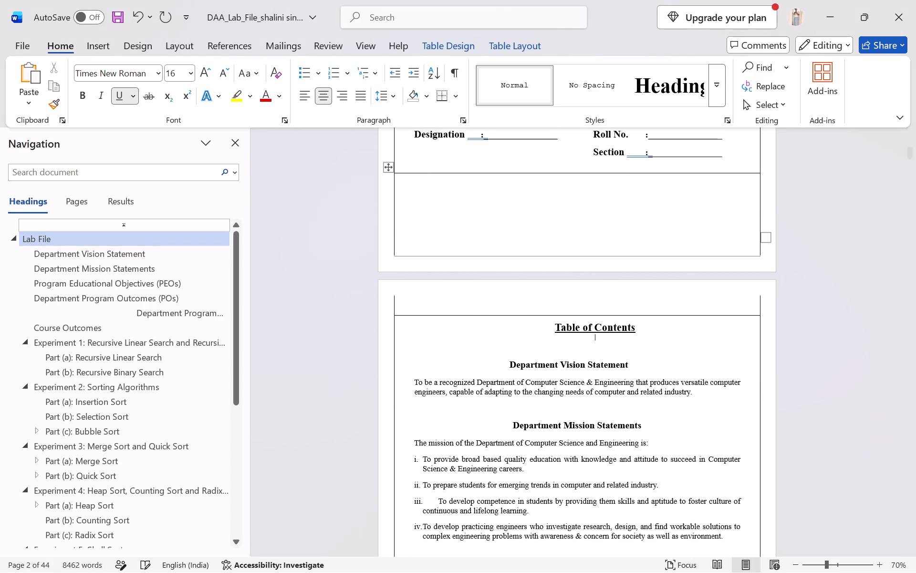
pyautogui.press('Return')
pyautogui.press('Return')
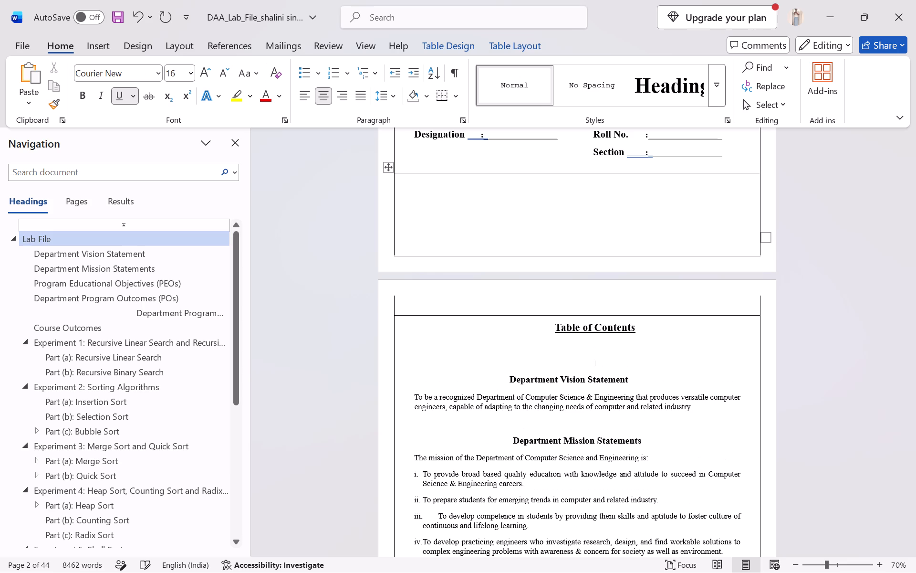
pyautogui.hotkey('ctrl', 'v')
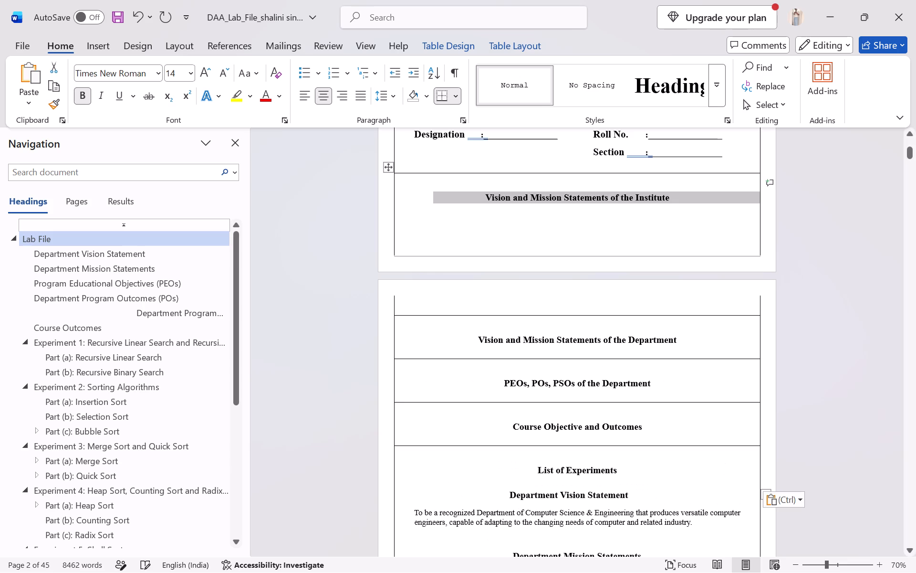
# Examine how the pasted entries are laid out across the cover page and page 2.
pyautogui.scroll(1, 640, 341)
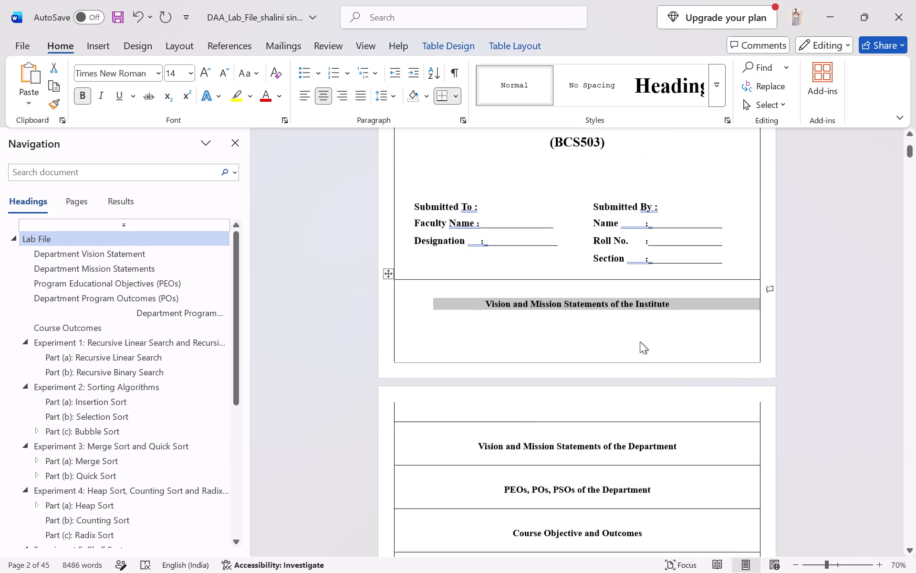
pyautogui.scroll(1, 640, 341)
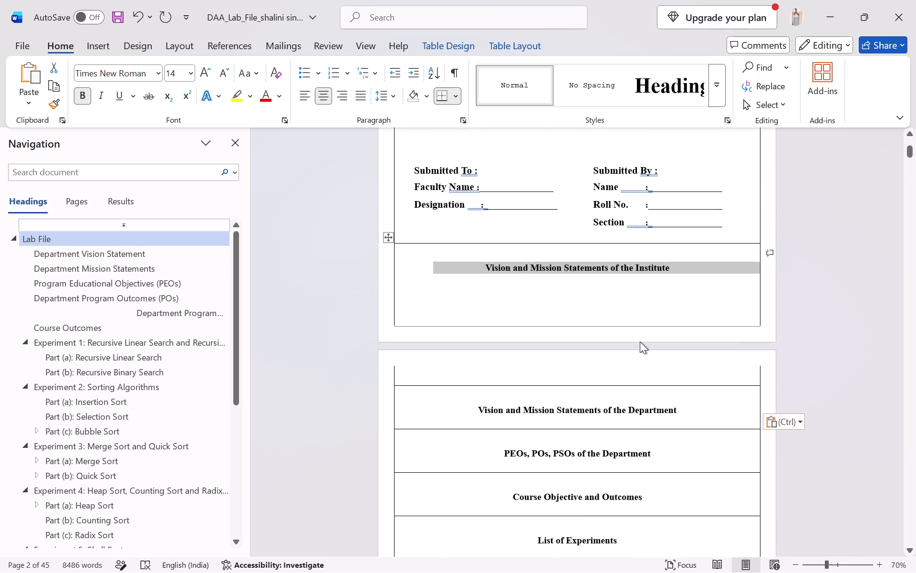
pyautogui.scroll(1, 640, 341)
pyautogui.scroll(-1, 640, 341)
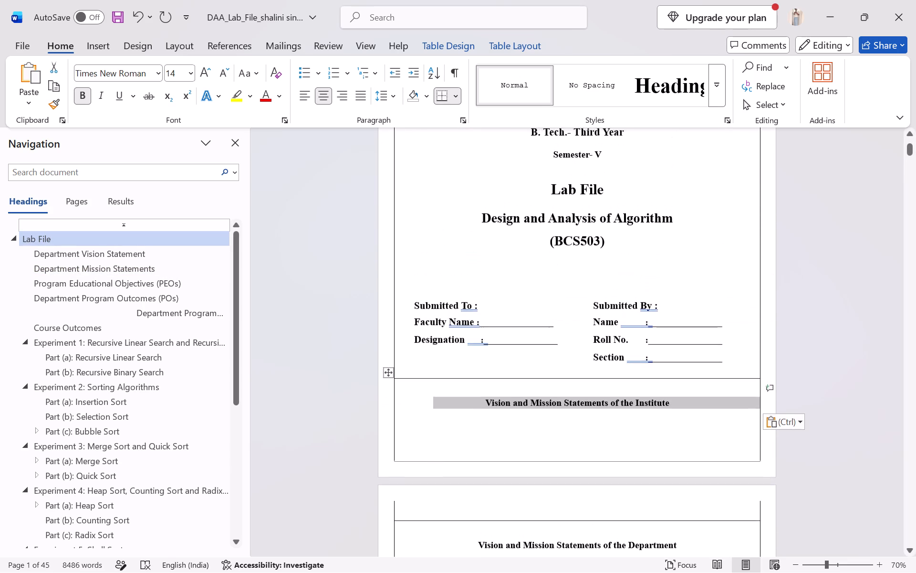
pyautogui.scroll(-3, 640, 341)
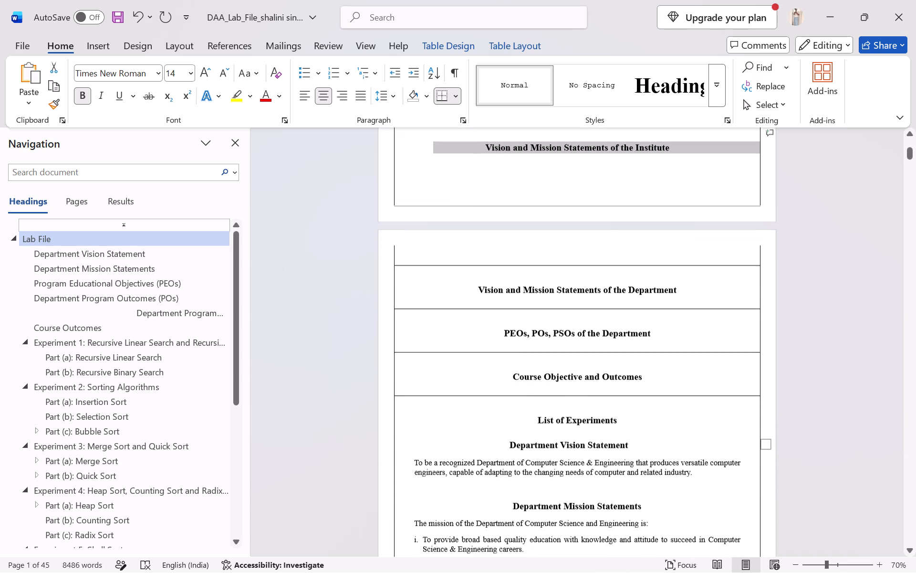
pyautogui.scroll(-2, 640, 341)
pyautogui.scroll(2, 640, 341)
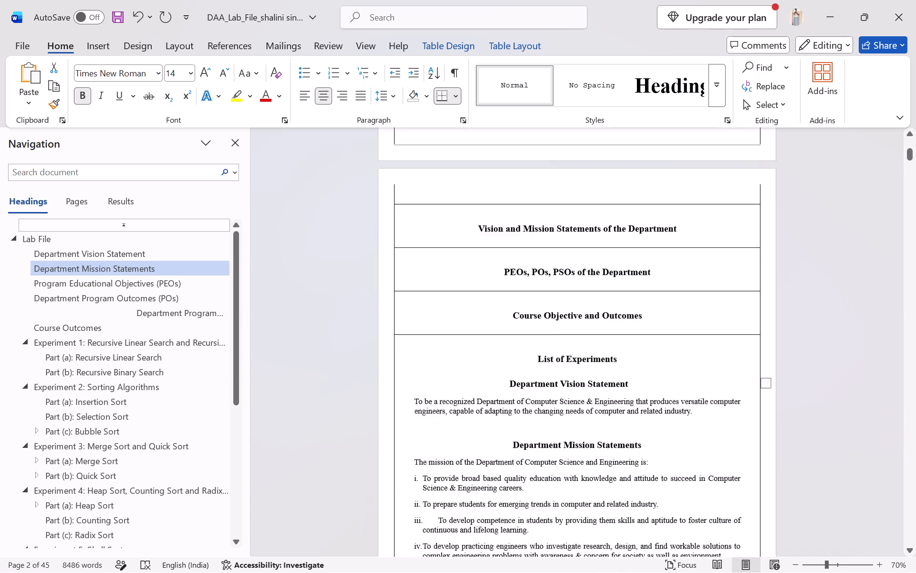
pyautogui.scroll(6, 640, 341)
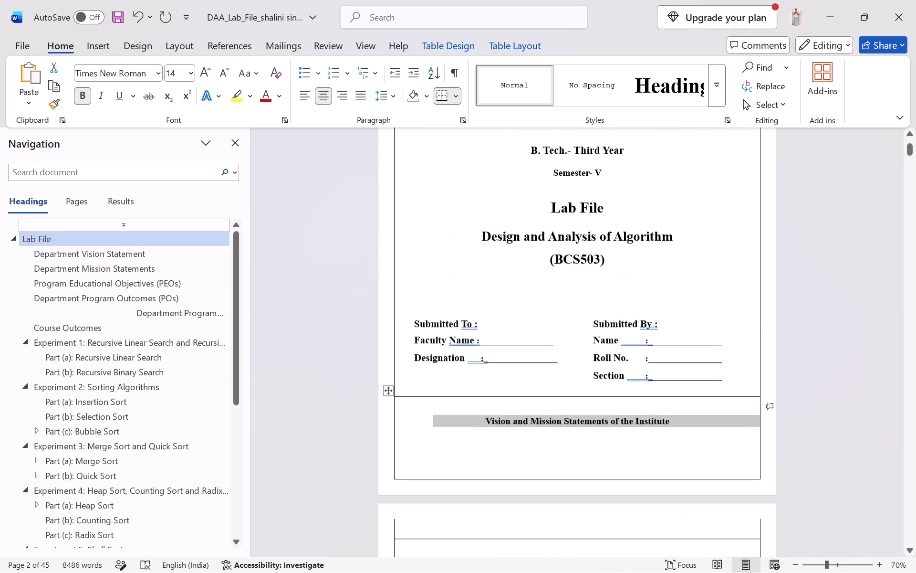
pyautogui.scroll(-4, 641, 326)
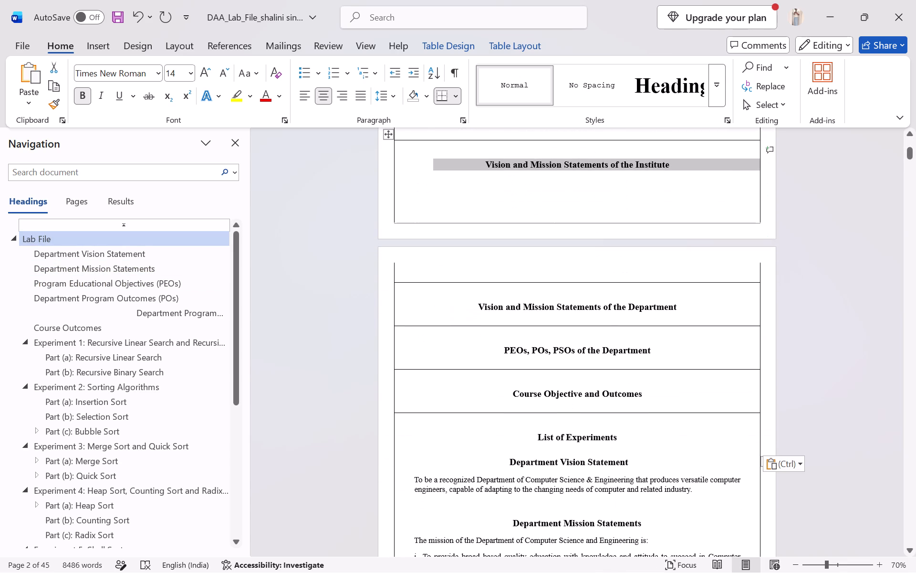
pyautogui.scroll(-3, 641, 326)
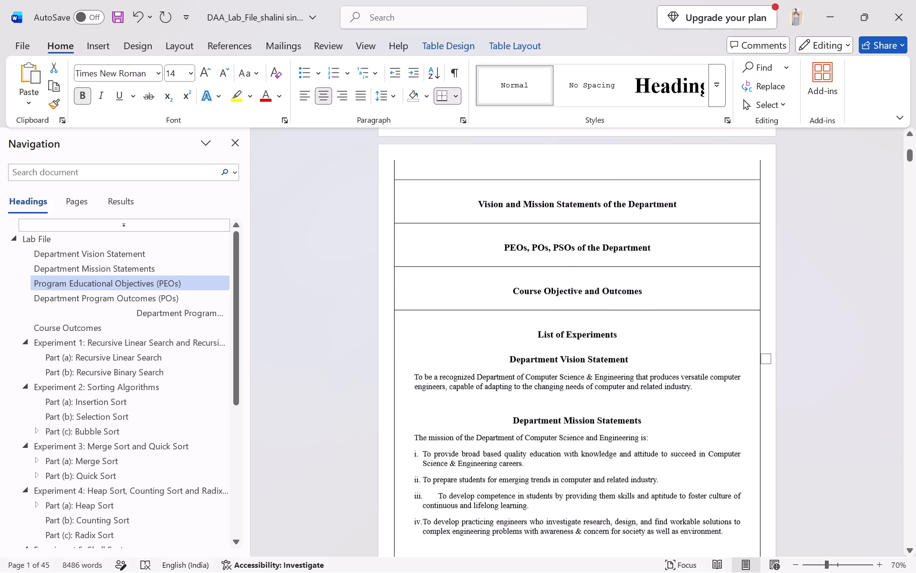
pyautogui.scroll(-1, 641, 326)
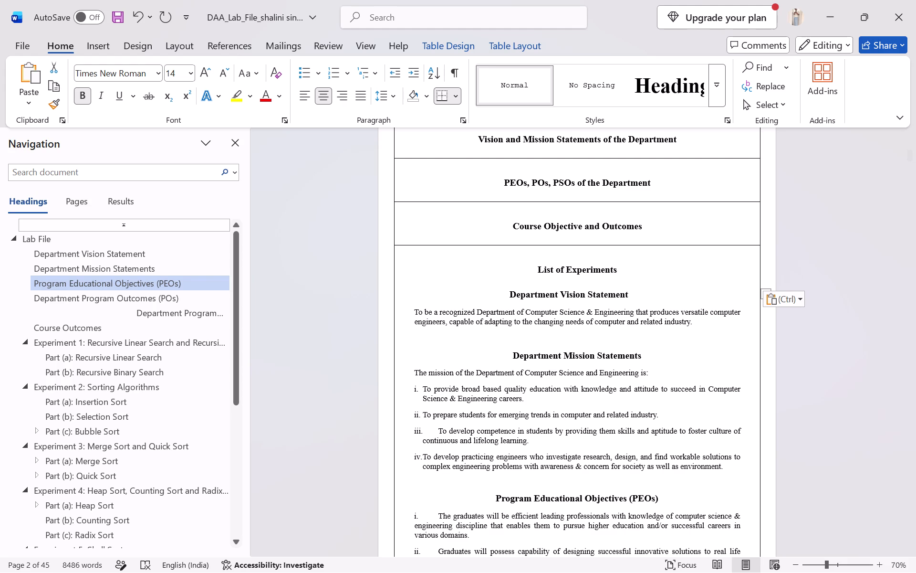
pyautogui.scroll(2, 641, 326)
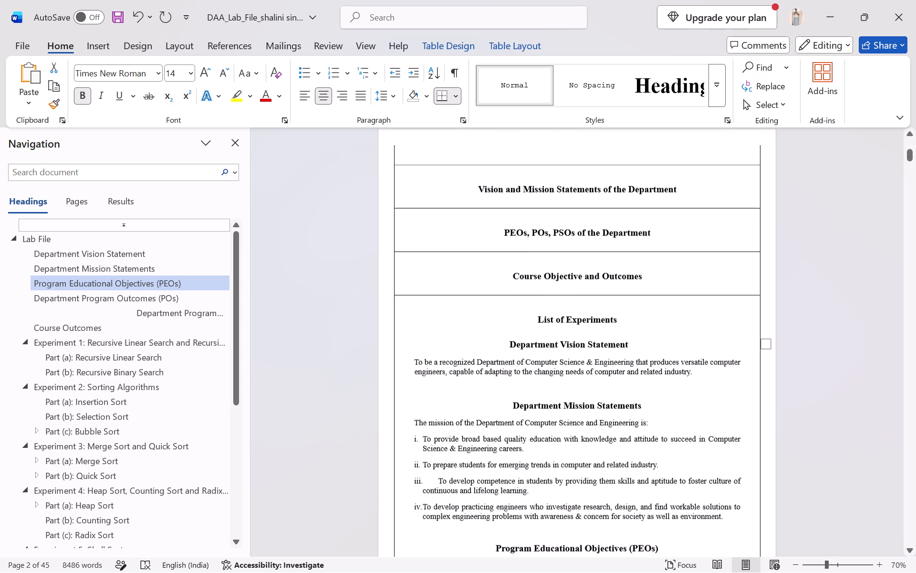
pyautogui.scroll(4, 641, 326)
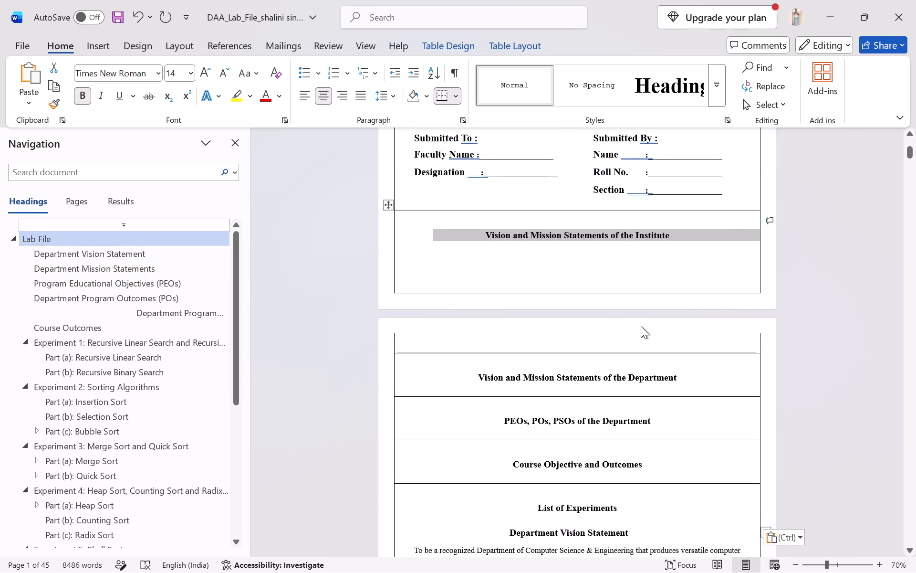
# Insert eight line breaks before "Vision and Mission Statements of the Institute" to push the entry from the cover page onto page 2.
pyautogui.click(478, 224)
pyautogui.press('Return')
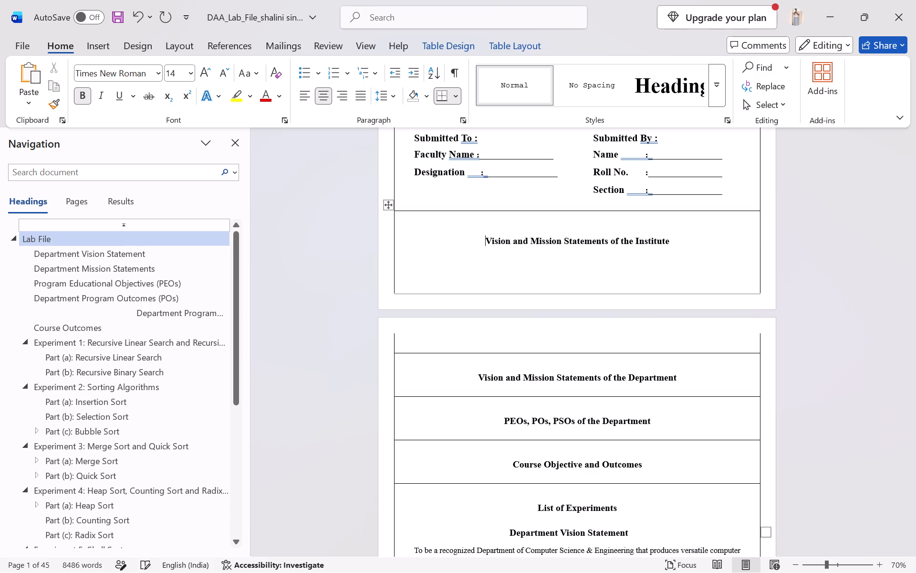
pyautogui.press('Return')
pyautogui.press('Return')
pyautogui.press('Return')
pyautogui.press('Return')
pyautogui.press('Return')
pyautogui.press('Return')
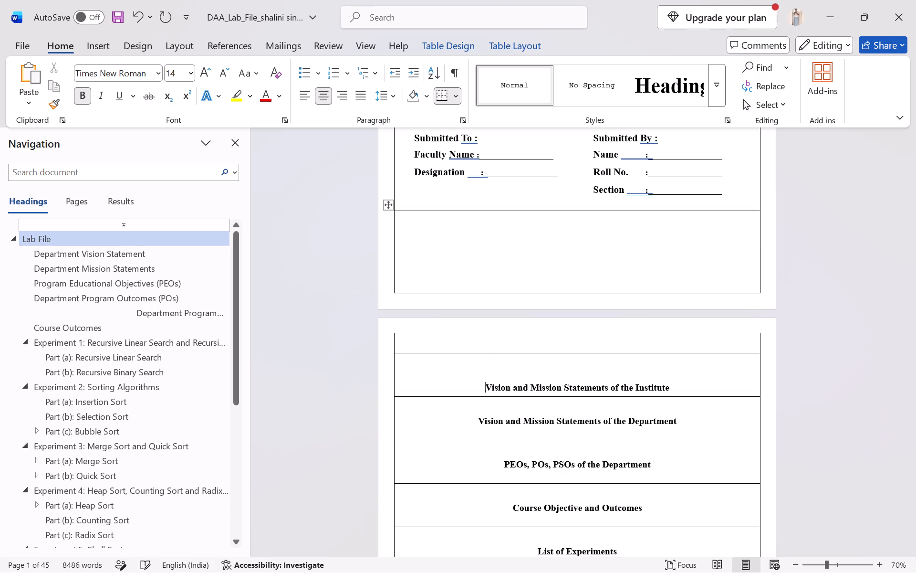
pyautogui.press('Return')
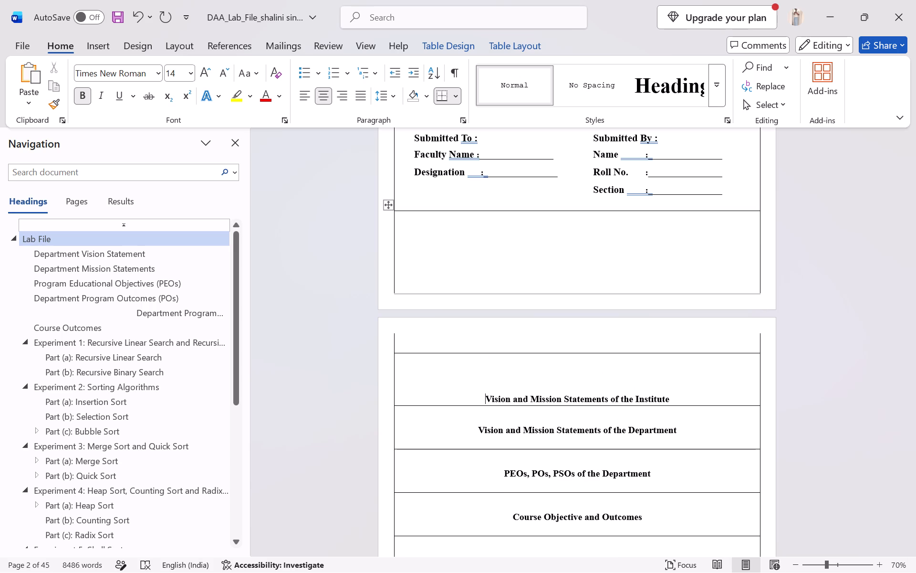
# Enter the heading "TABLE OF CONTENTS" on page 2, two lines above "Vision and Mission Statements of the Institute".
pyautogui.press('Up')
pyautogui.press('Up')
pyautogui.write('table')
pyautogui.press('space')
pyautogui.press('BackSpace')
pyautogui.press('BackSpace')
pyautogui.press('BackSpace')
pyautogui.press('BackSpace')
pyautogui.press('BackSpace')
pyautogui.press('BackSpace')
pyautogui.write('TABLE OF')
pyautogui.press('space')
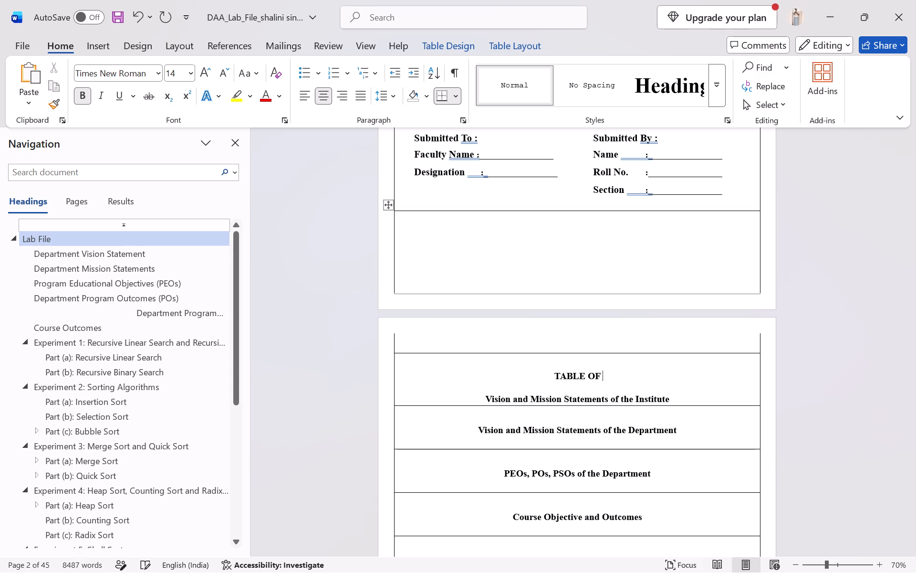
pyautogui.write('CONTENT')
pyautogui.press('space')
pyautogui.press('BackSpace')
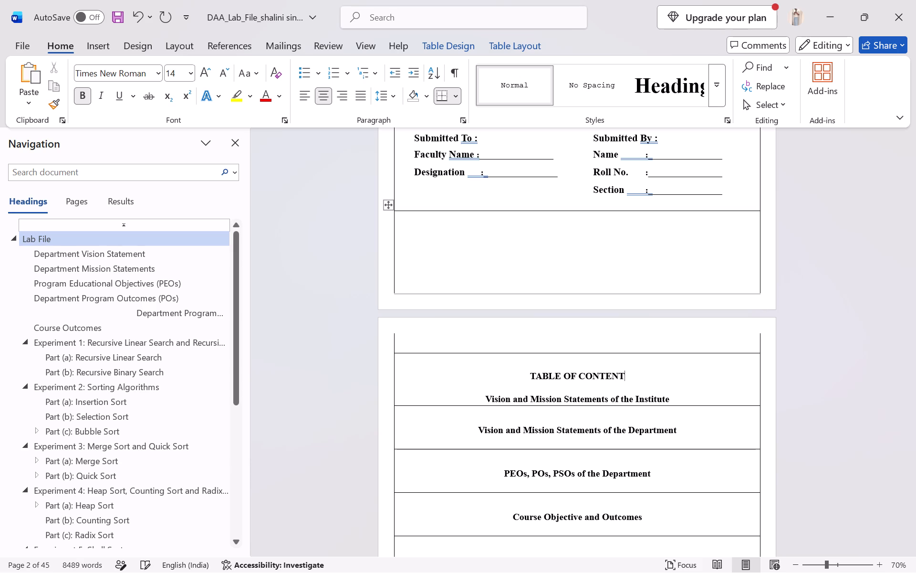
pyautogui.write('S')
pyautogui.press('space')
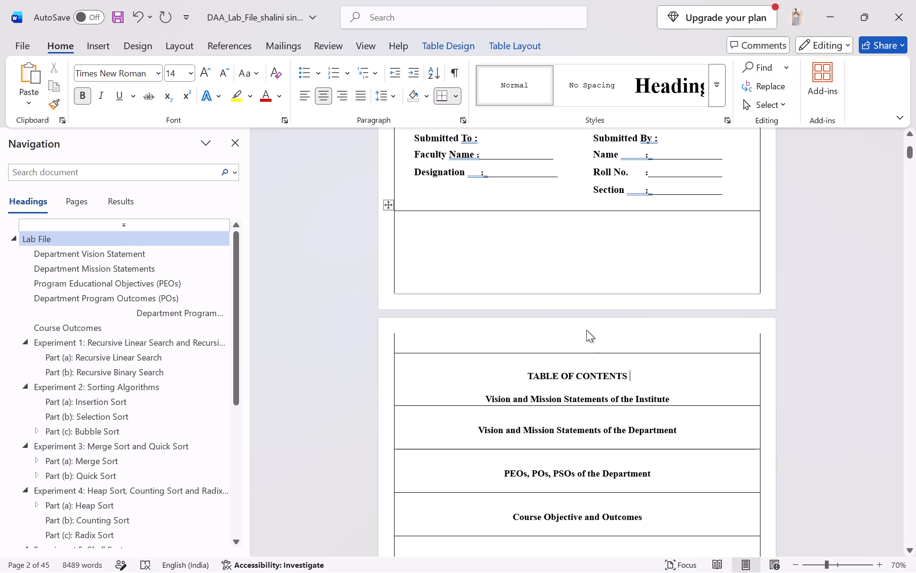
# Set the TABLE OF CONTENTS heading to font size 18 and add a bottom border line beneath it.
pyautogui.moveTo(635, 374); pyautogui.dragTo(486, 361)
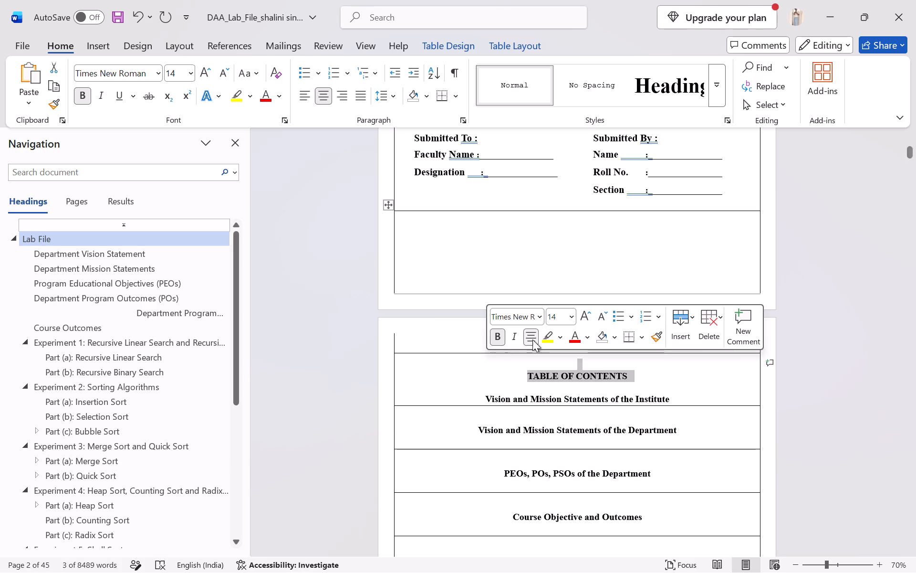
pyautogui.click(568, 321)
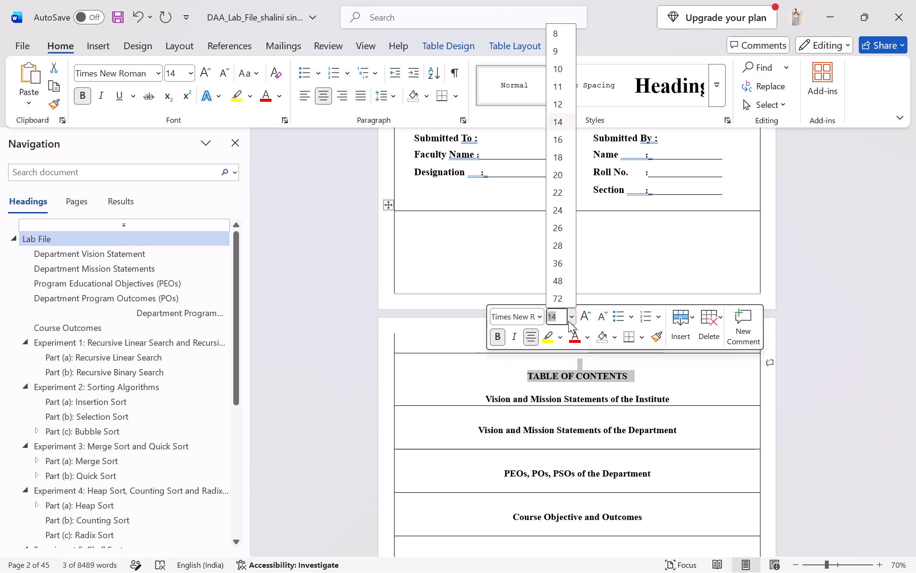
pyautogui.click(554, 152)
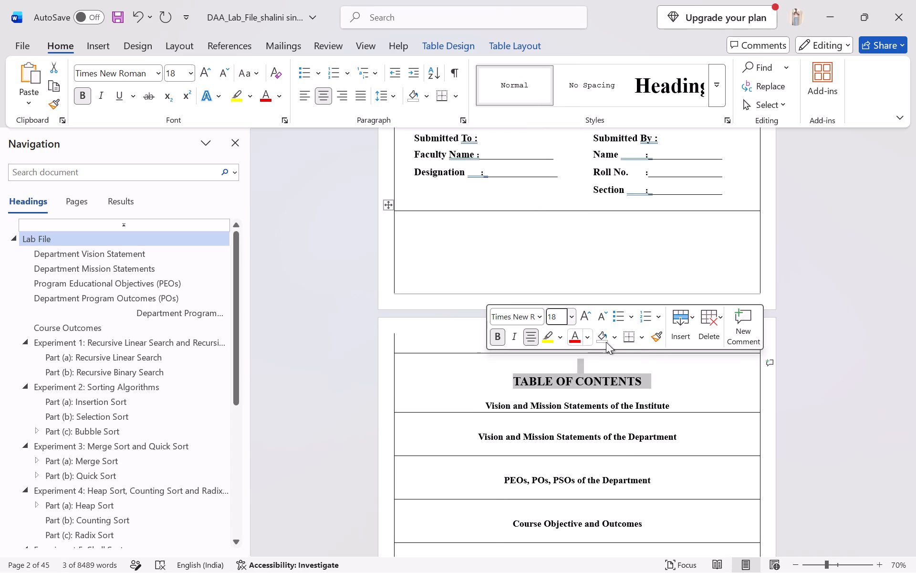
pyautogui.click(631, 335)
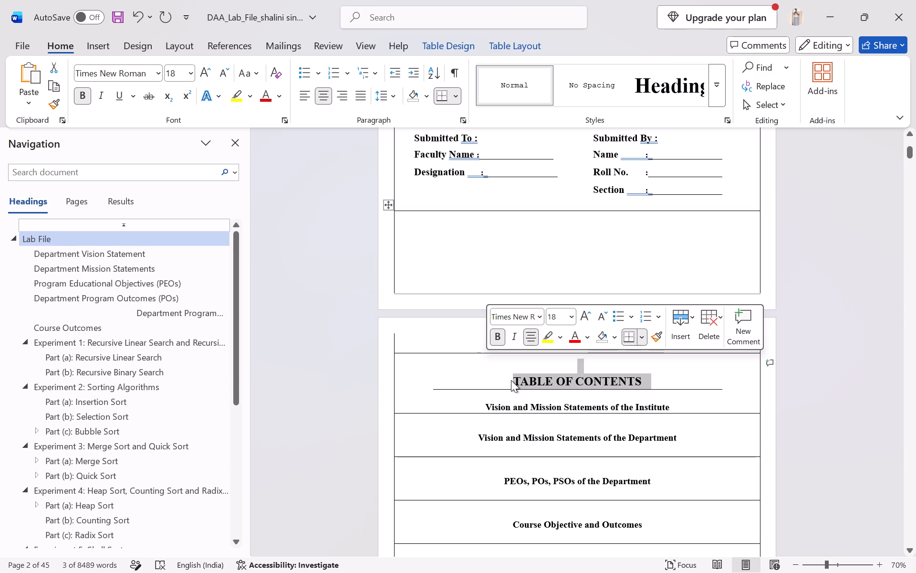
pyautogui.click(498, 340)
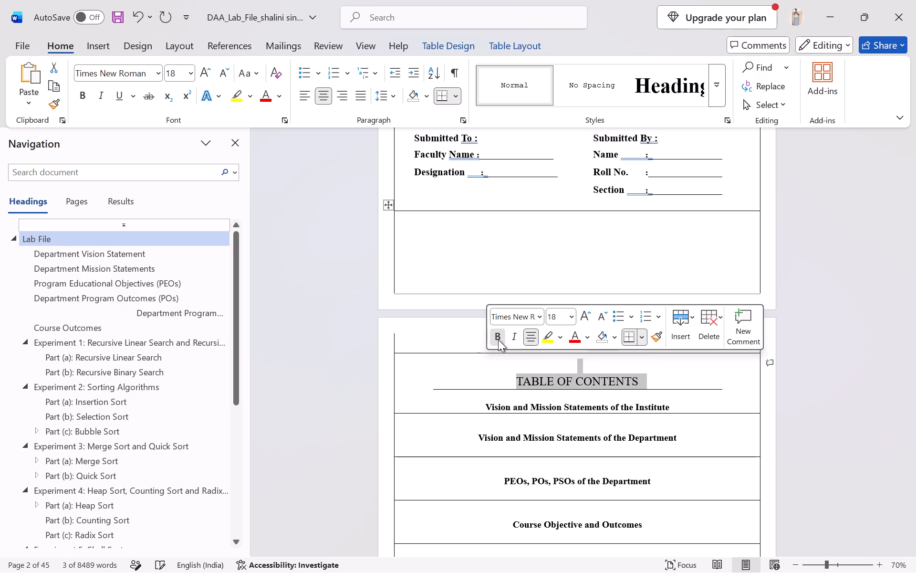
pyautogui.click(498, 340)
pyautogui.click(489, 396)
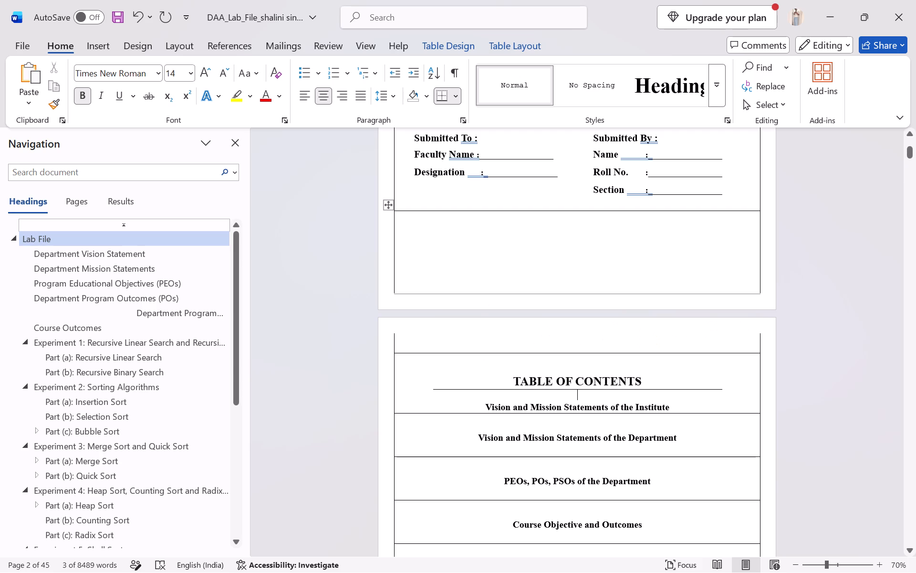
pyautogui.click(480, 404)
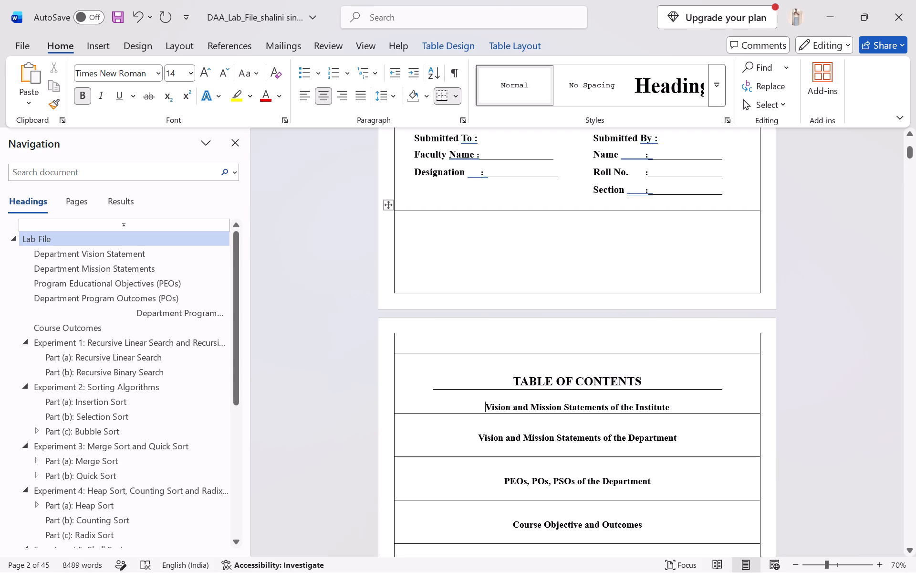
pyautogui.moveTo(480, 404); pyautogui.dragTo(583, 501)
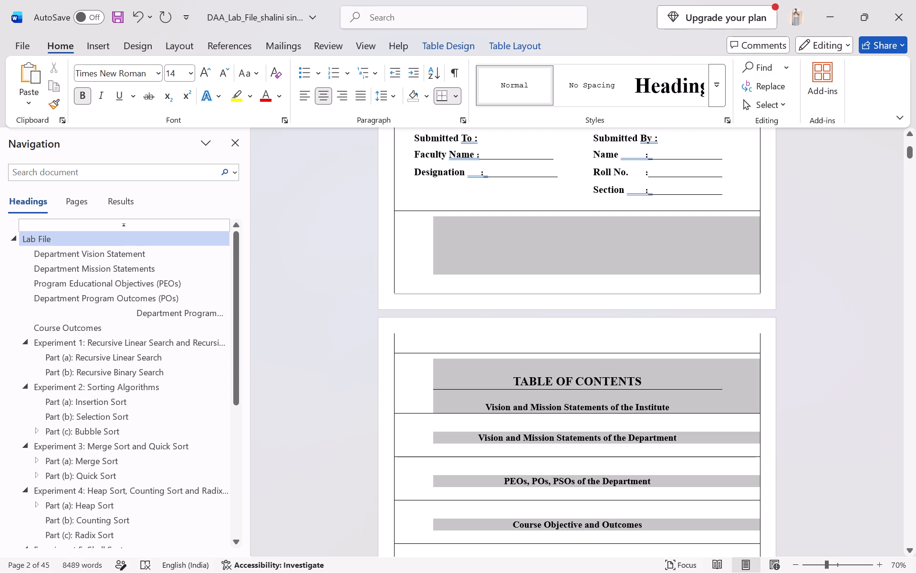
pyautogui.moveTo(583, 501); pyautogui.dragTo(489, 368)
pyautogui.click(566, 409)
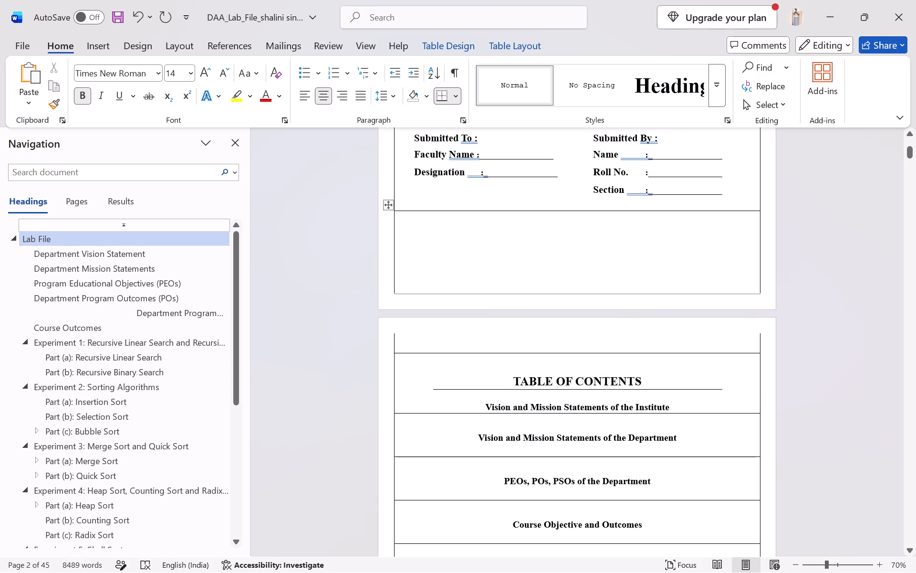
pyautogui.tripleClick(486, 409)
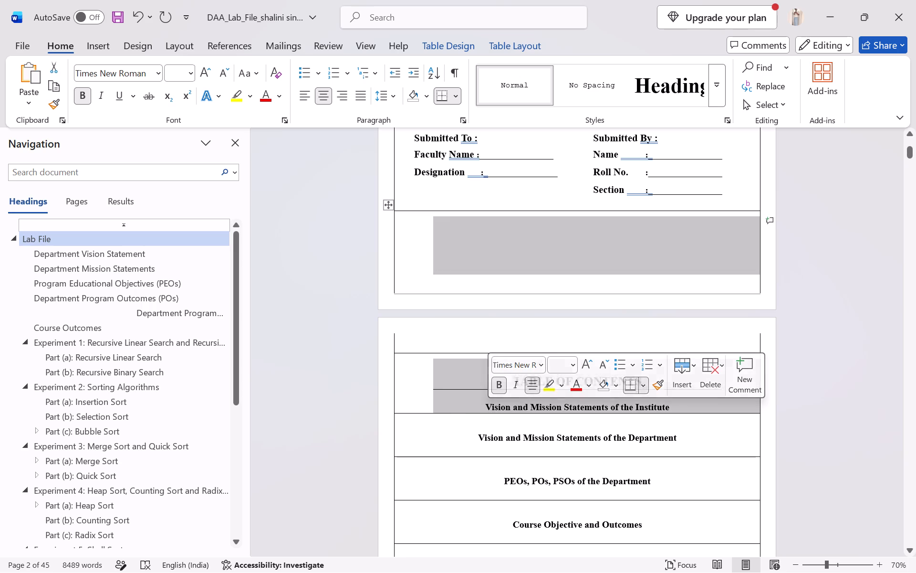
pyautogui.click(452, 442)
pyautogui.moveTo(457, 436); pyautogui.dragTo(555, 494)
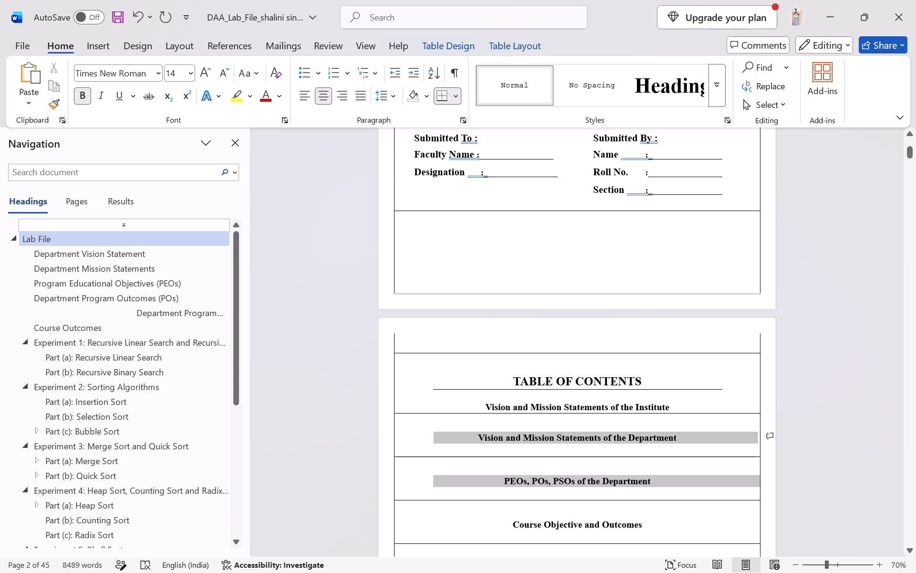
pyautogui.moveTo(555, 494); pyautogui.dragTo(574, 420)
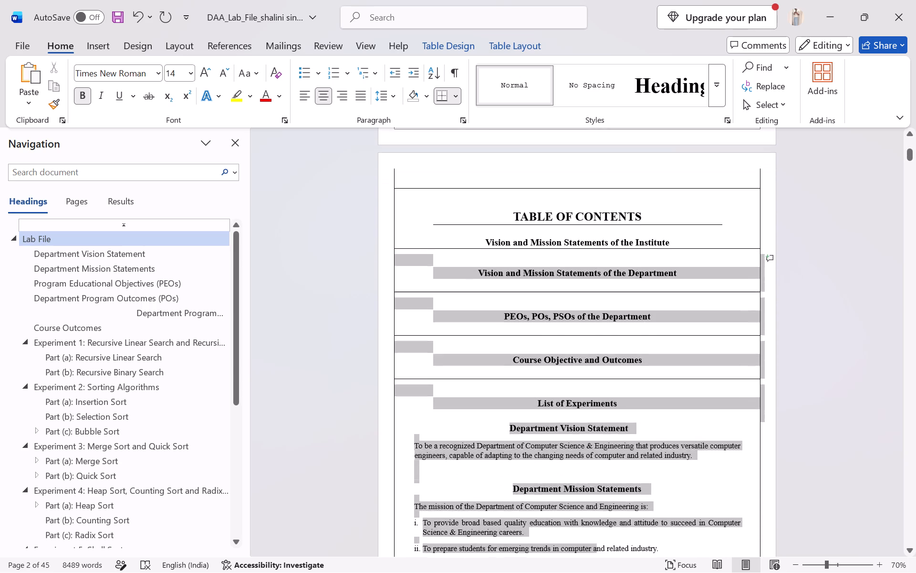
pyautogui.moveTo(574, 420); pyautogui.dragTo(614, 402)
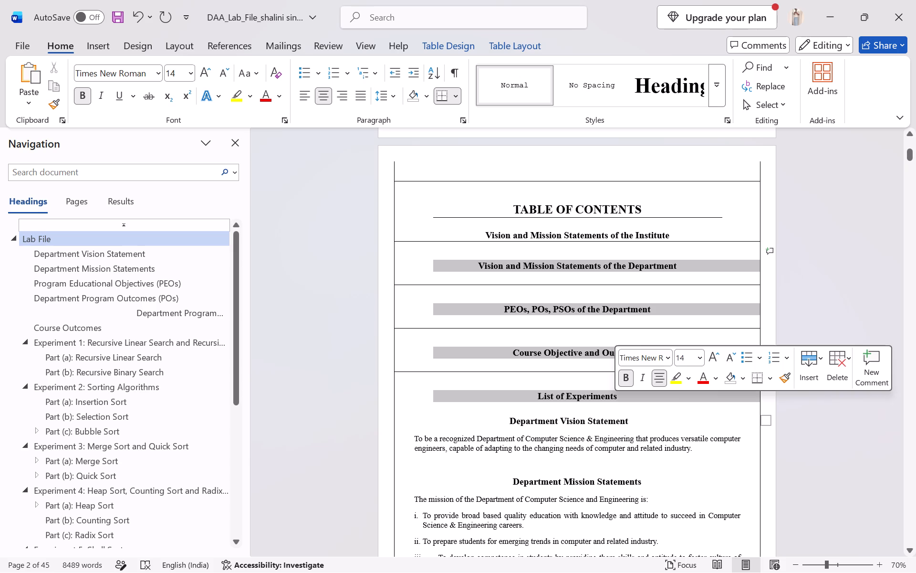
# Add an "INDEX" entry on a new line directly below "List of Experiments".
pyautogui.click(624, 403)
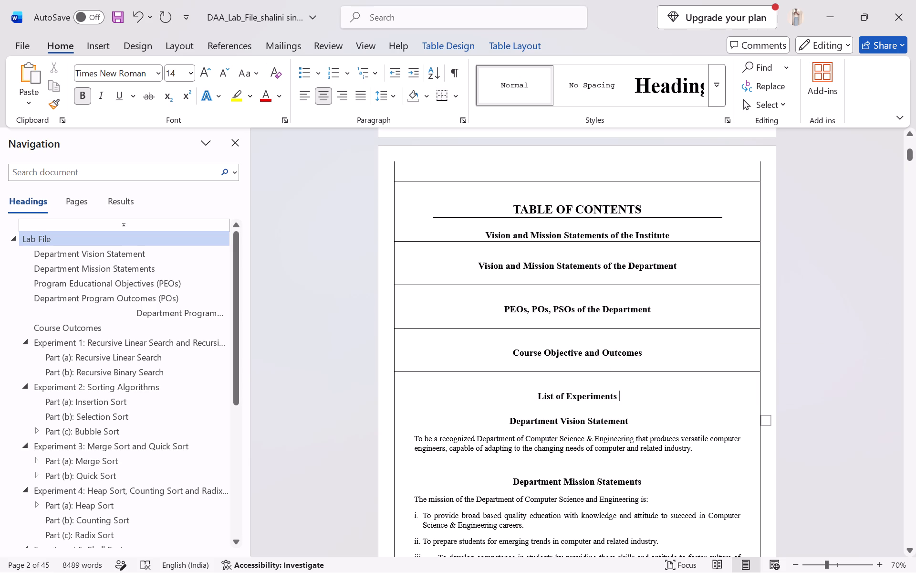
pyautogui.press('Return')
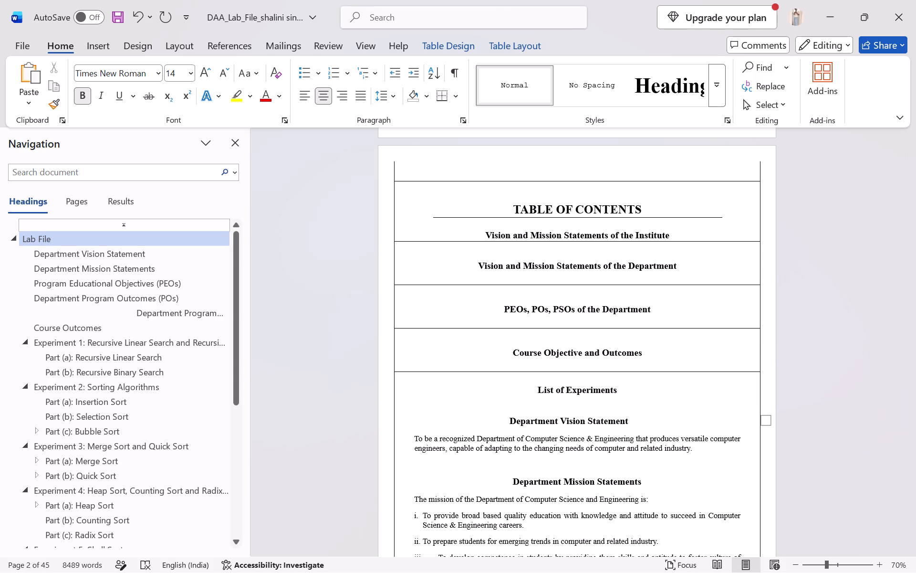
pyautogui.press('Return')
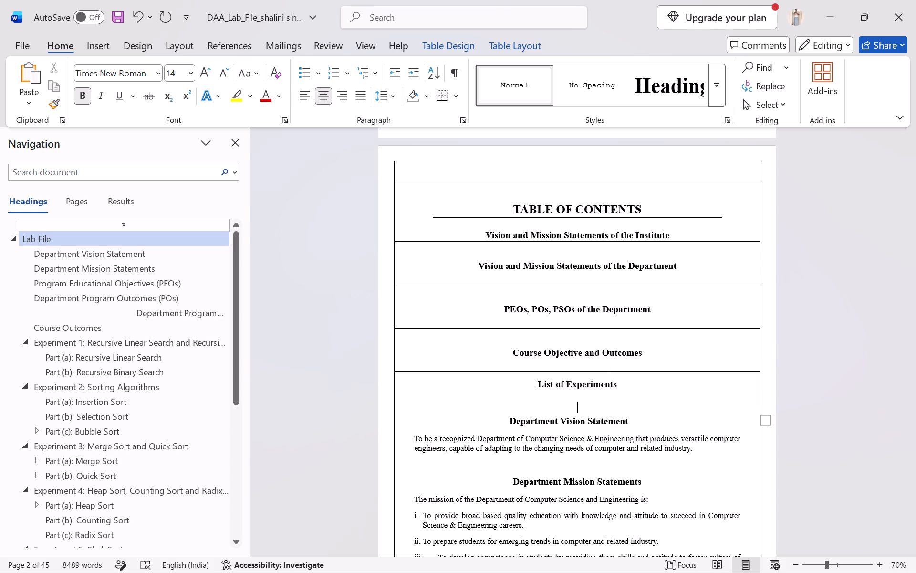
pyautogui.press('BackSpace')
pyautogui.press('BackSpace')
pyautogui.press('BackSpace')
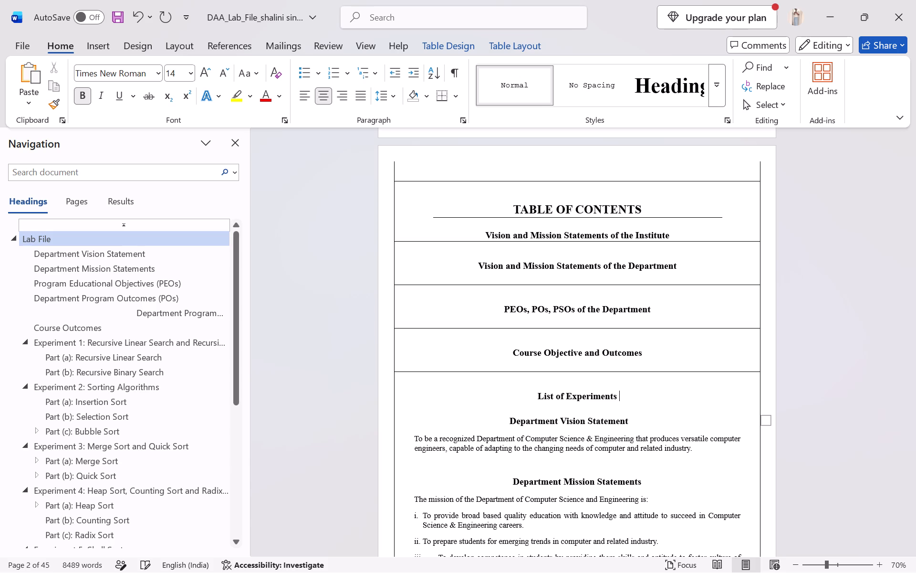
pyautogui.press('Return')
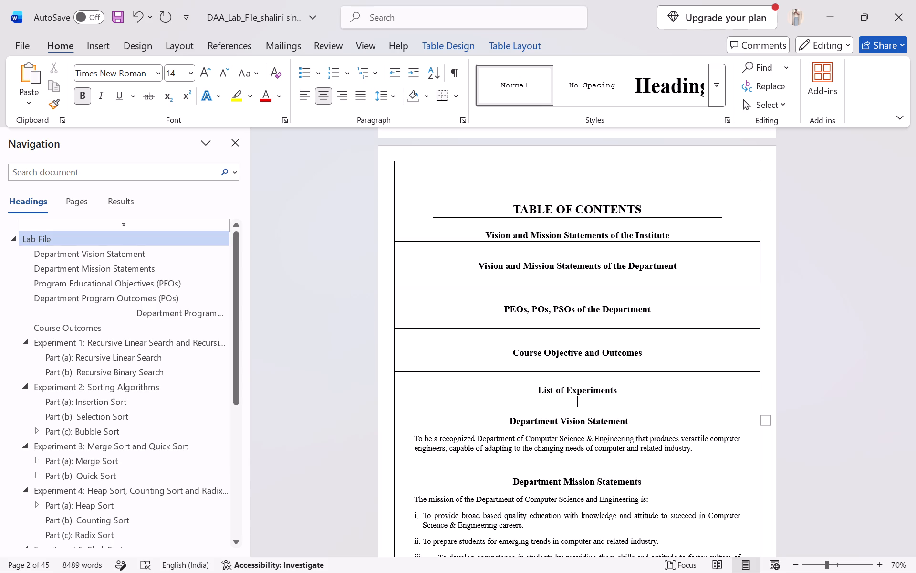
pyautogui.write('INDEX')
# Format the entries from "Vision and Mission Statements of the Department" through "INDEX" as a left-aligned bulleted list.
pyautogui.moveTo(480, 233); pyautogui.dragTo(486, 239)
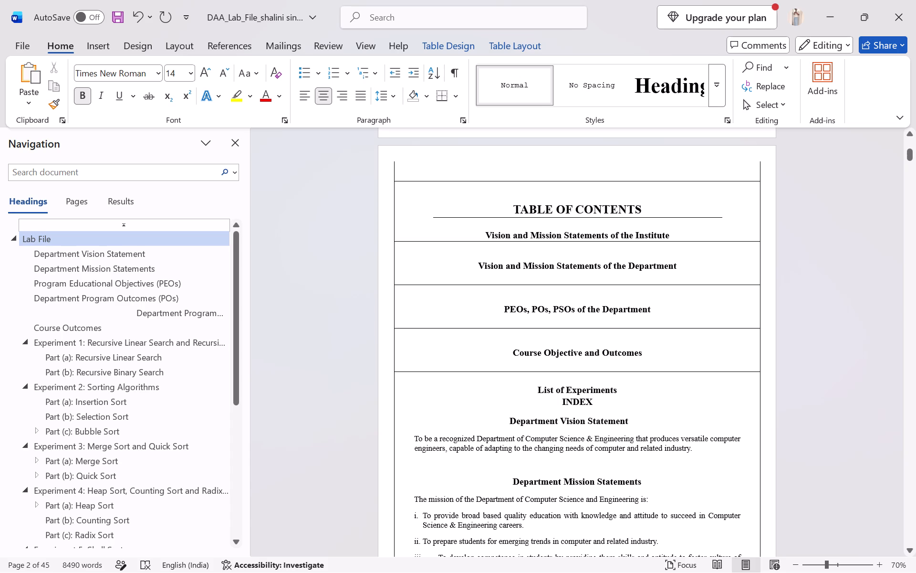
pyautogui.moveTo(486, 239); pyautogui.dragTo(600, 400)
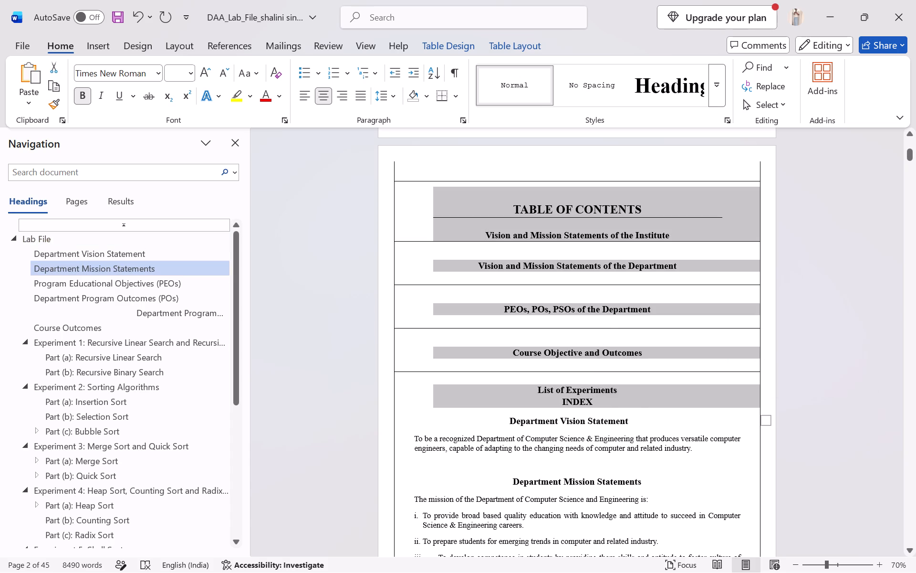
pyautogui.moveTo(476, 256); pyautogui.dragTo(494, 271)
pyautogui.moveTo(476, 265); pyautogui.dragTo(611, 394)
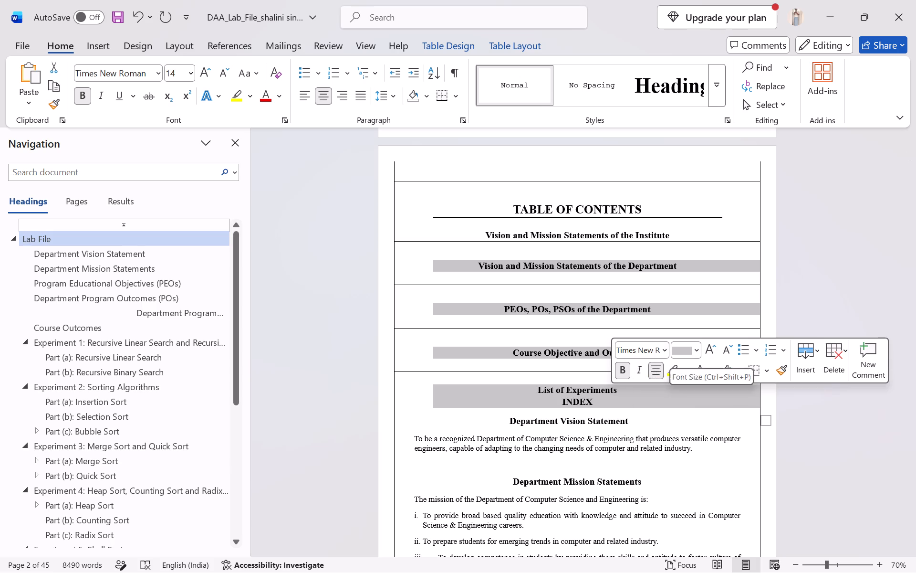
pyautogui.click(739, 354)
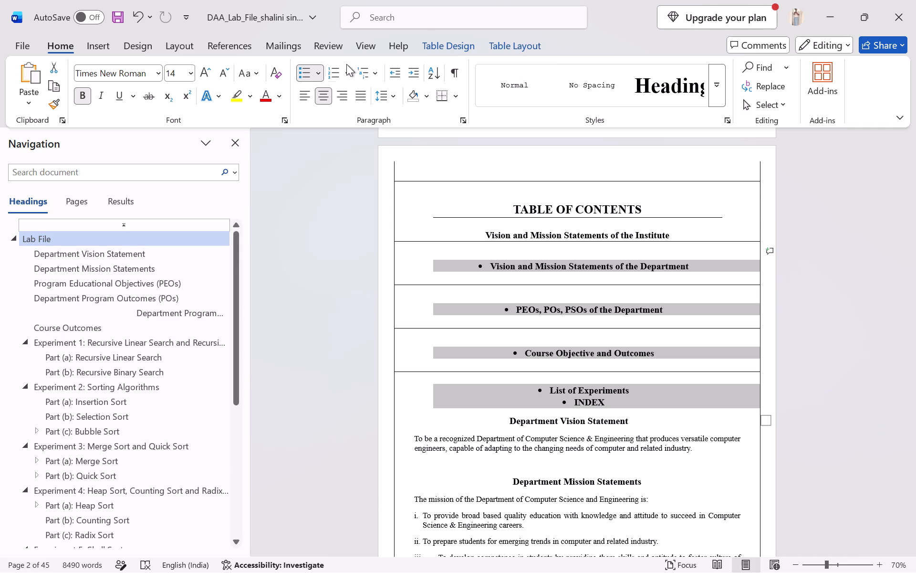
pyautogui.click(344, 94)
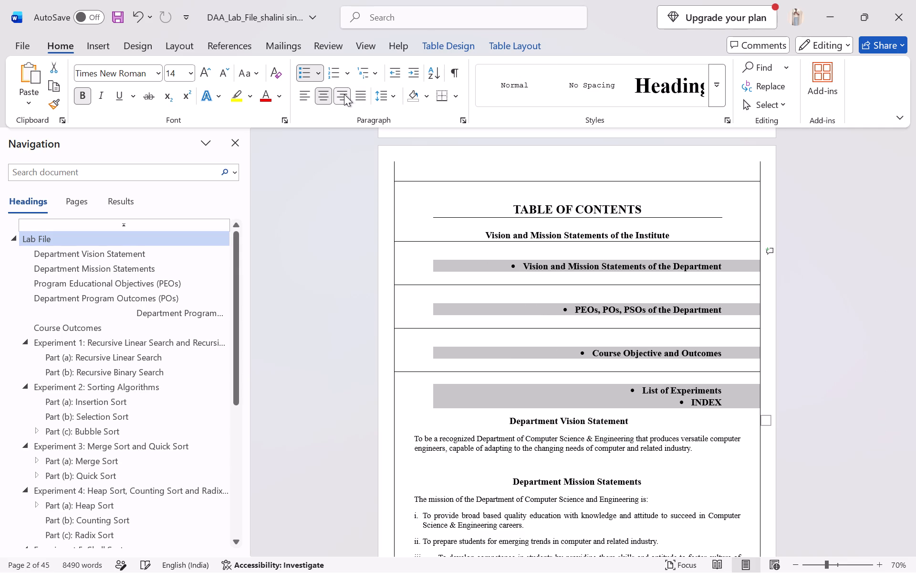
pyautogui.click(323, 91)
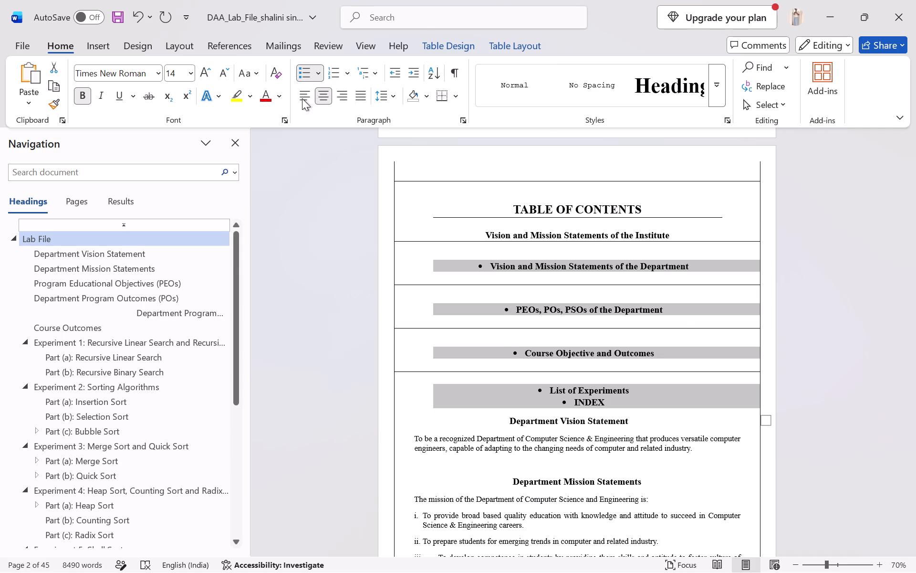
pyautogui.click(302, 98)
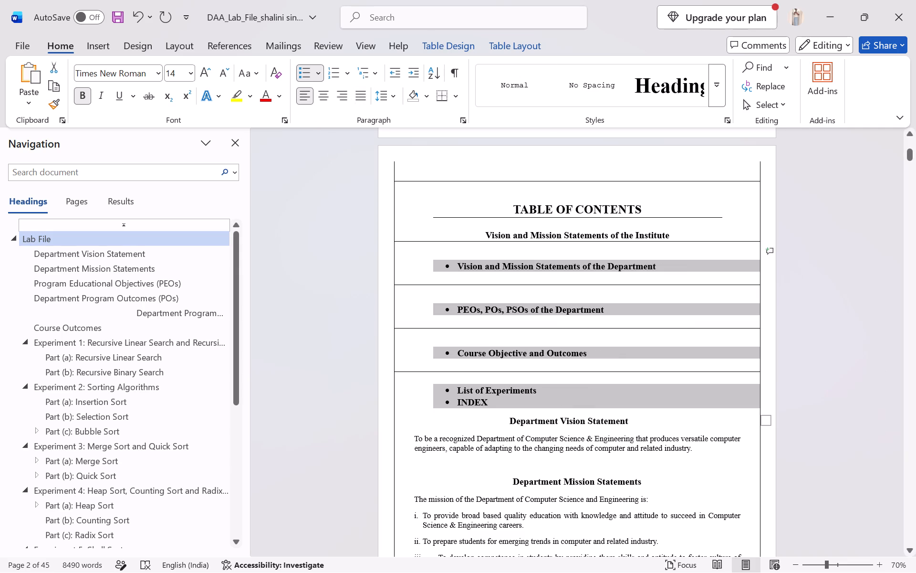
# Insert a blank, unbulleted line between the "List of Experiments" and "INDEX" entries.
pyautogui.click(487, 395)
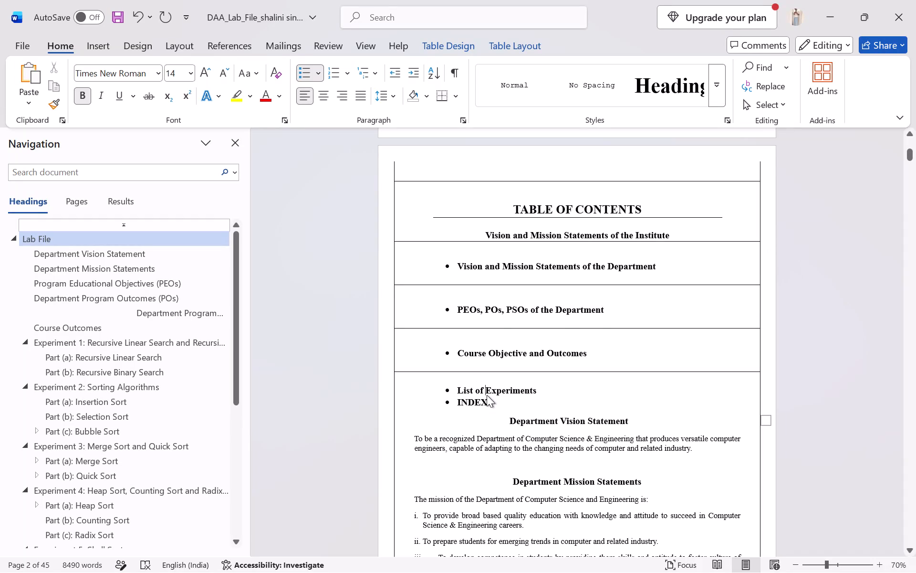
pyautogui.click(541, 394)
pyautogui.press('Return')
pyautogui.press('BackSpace')
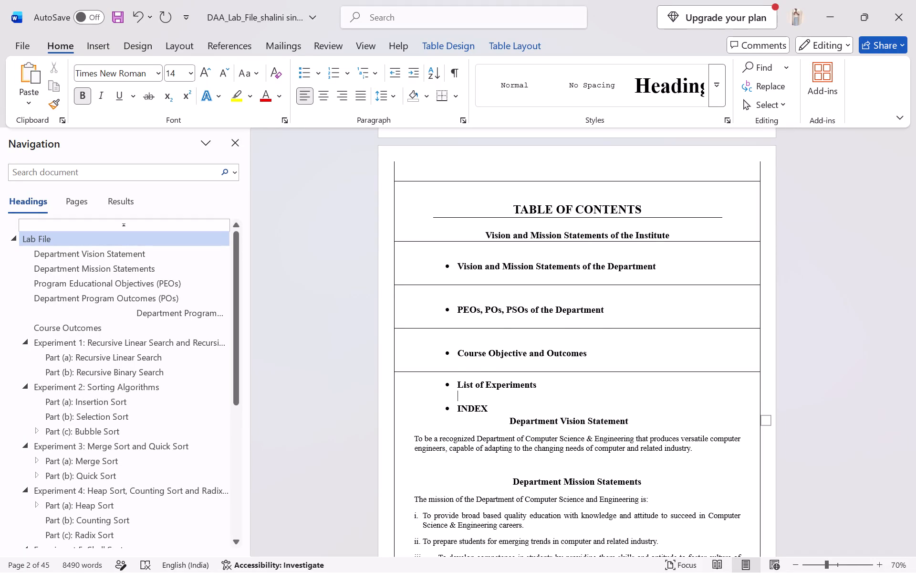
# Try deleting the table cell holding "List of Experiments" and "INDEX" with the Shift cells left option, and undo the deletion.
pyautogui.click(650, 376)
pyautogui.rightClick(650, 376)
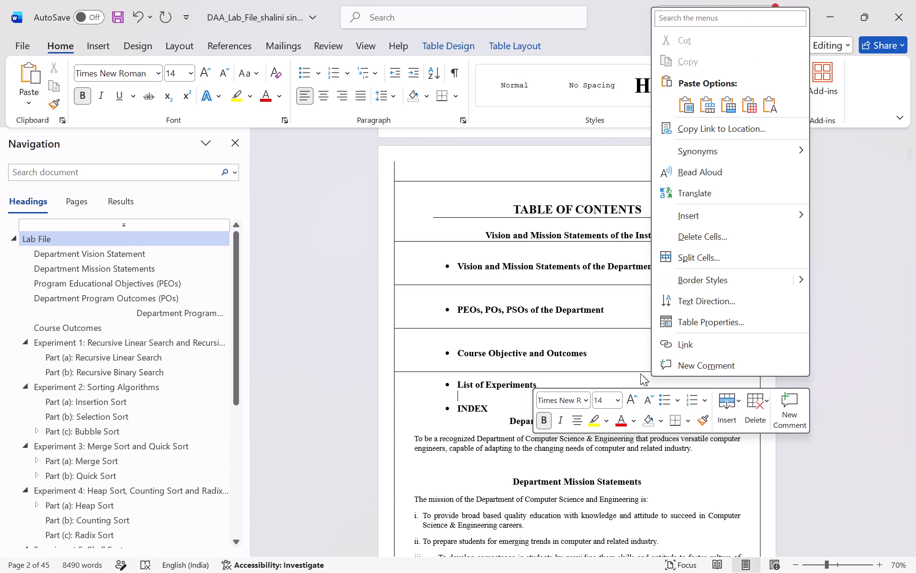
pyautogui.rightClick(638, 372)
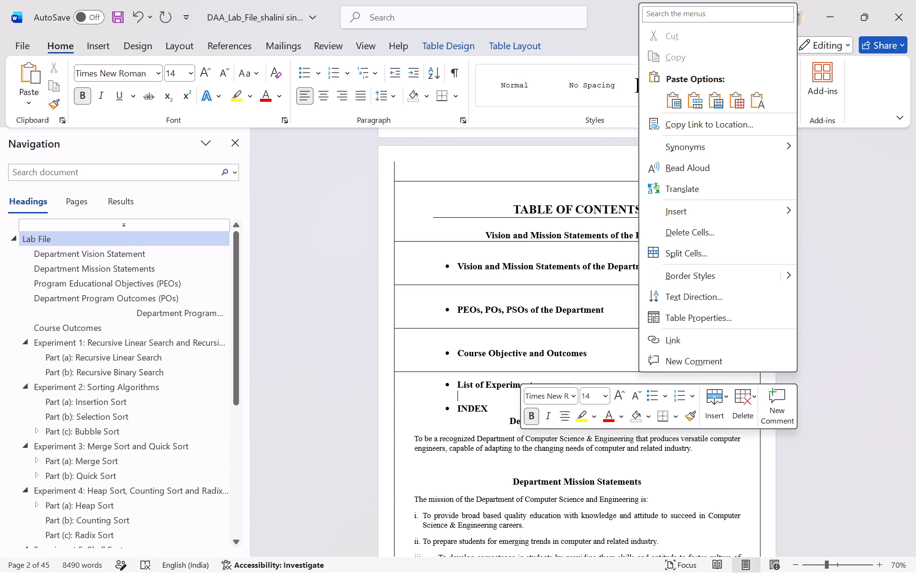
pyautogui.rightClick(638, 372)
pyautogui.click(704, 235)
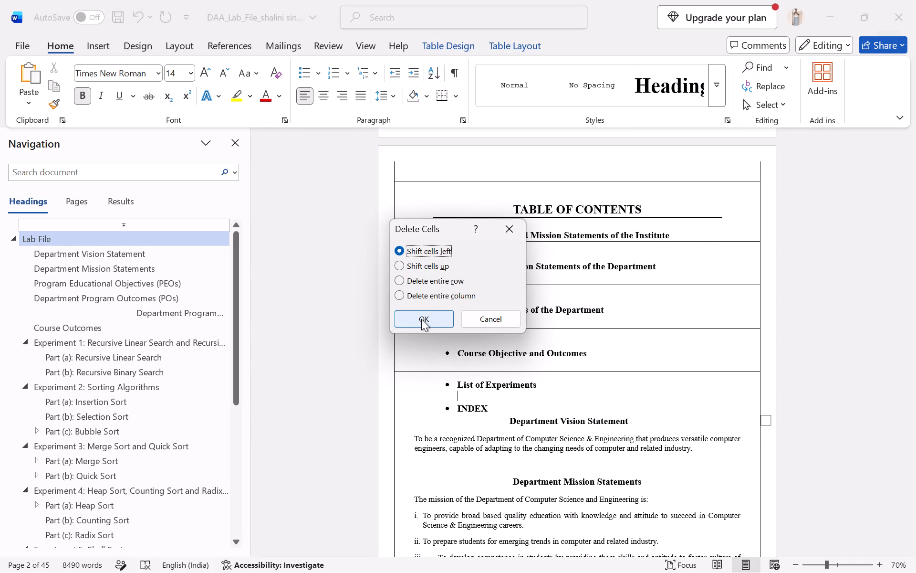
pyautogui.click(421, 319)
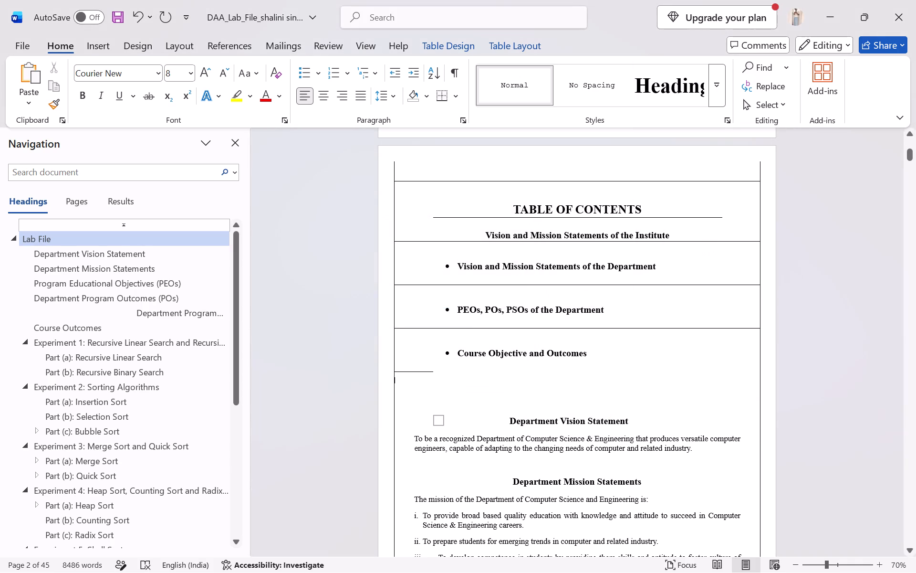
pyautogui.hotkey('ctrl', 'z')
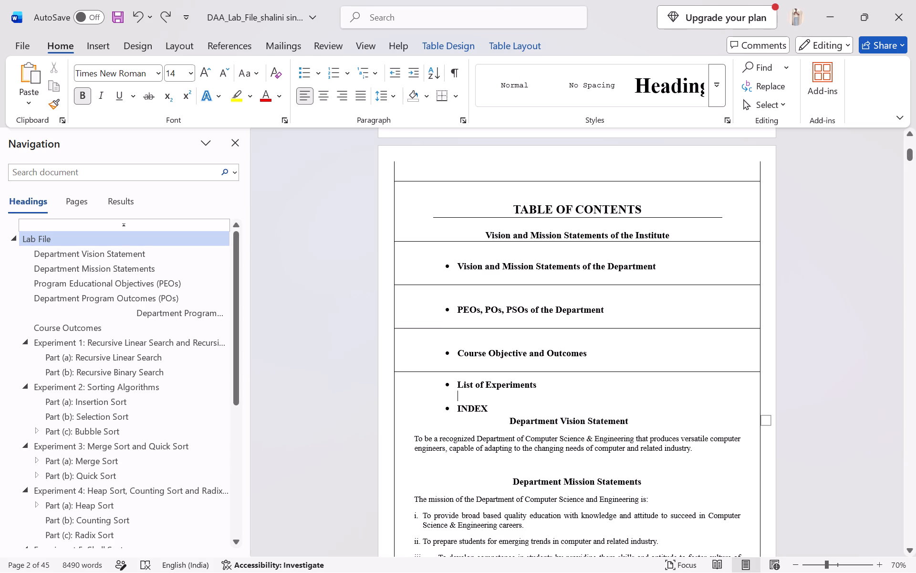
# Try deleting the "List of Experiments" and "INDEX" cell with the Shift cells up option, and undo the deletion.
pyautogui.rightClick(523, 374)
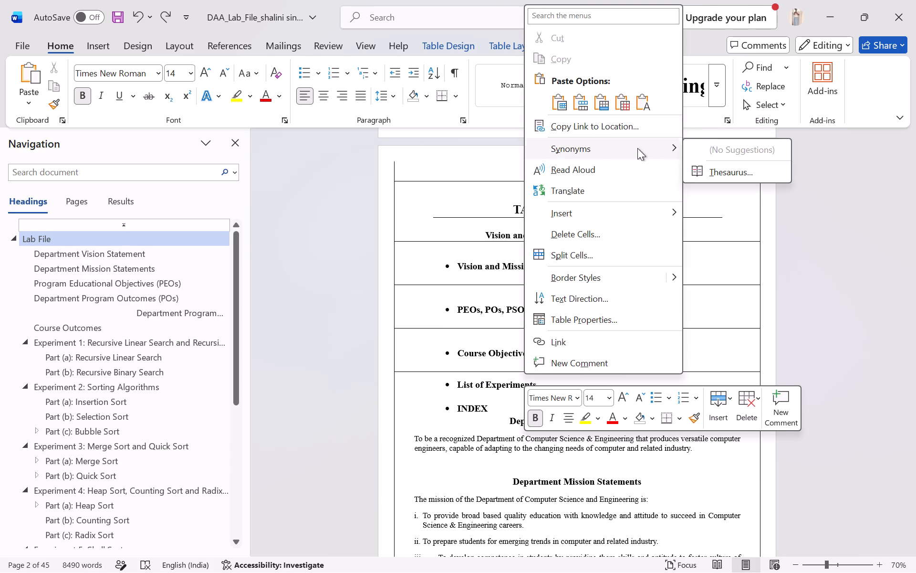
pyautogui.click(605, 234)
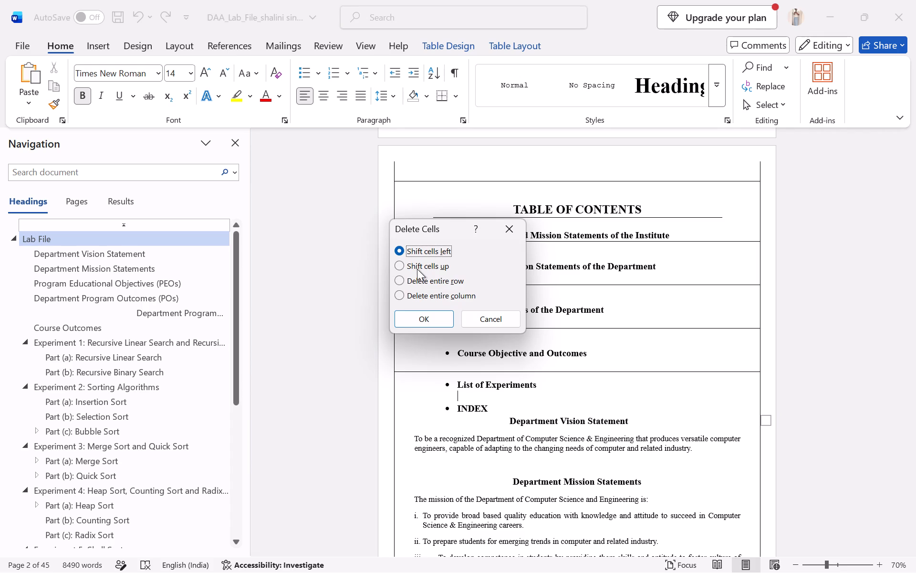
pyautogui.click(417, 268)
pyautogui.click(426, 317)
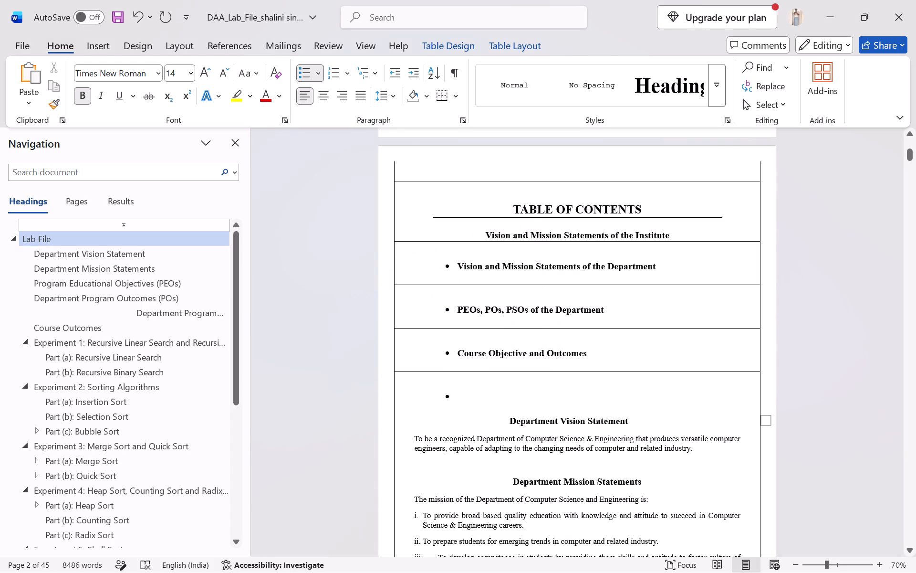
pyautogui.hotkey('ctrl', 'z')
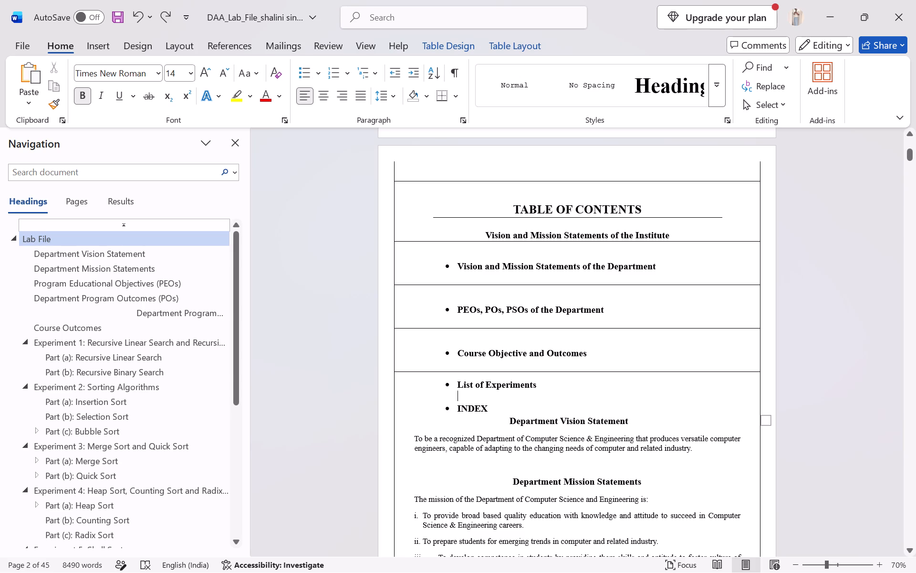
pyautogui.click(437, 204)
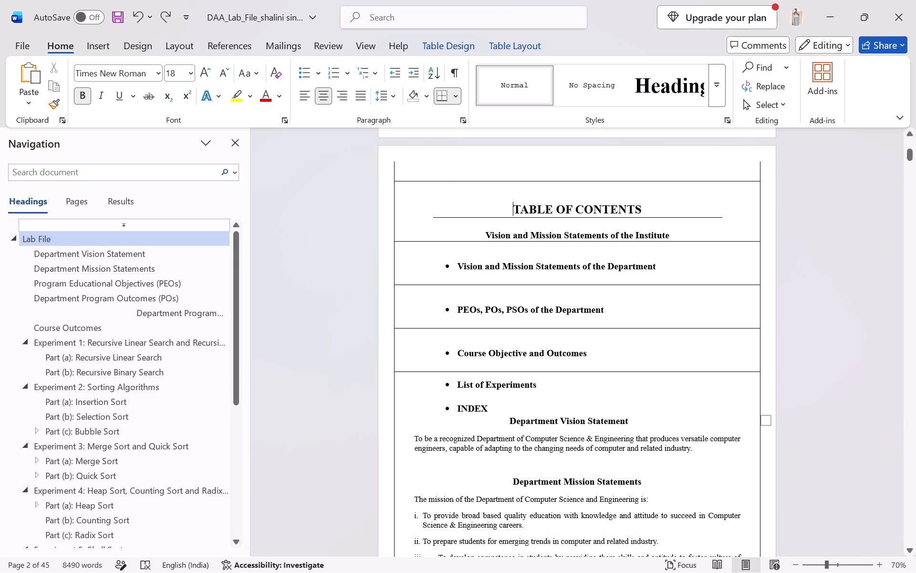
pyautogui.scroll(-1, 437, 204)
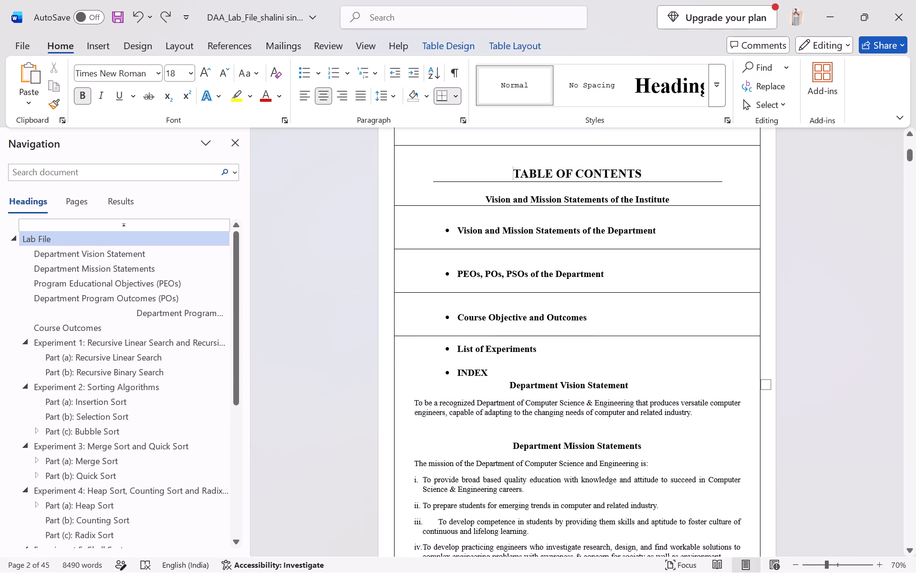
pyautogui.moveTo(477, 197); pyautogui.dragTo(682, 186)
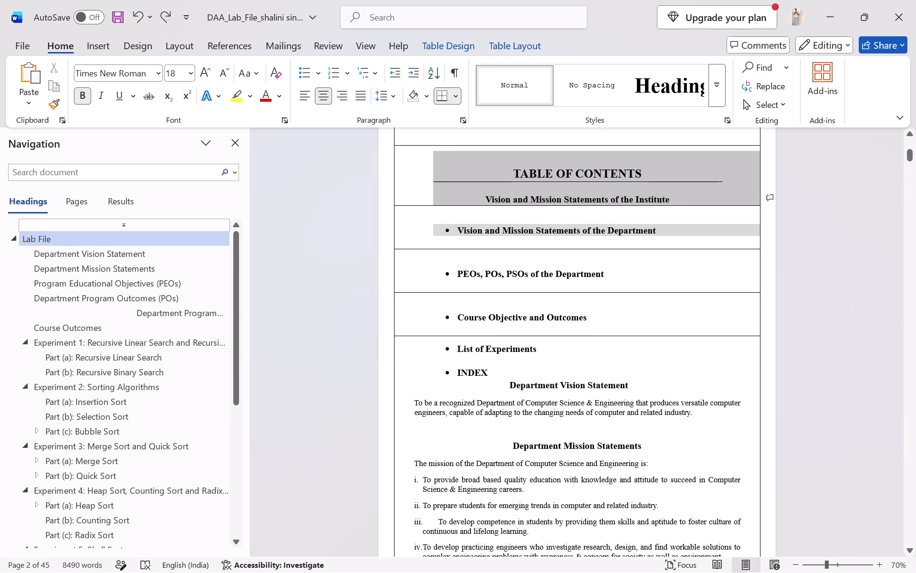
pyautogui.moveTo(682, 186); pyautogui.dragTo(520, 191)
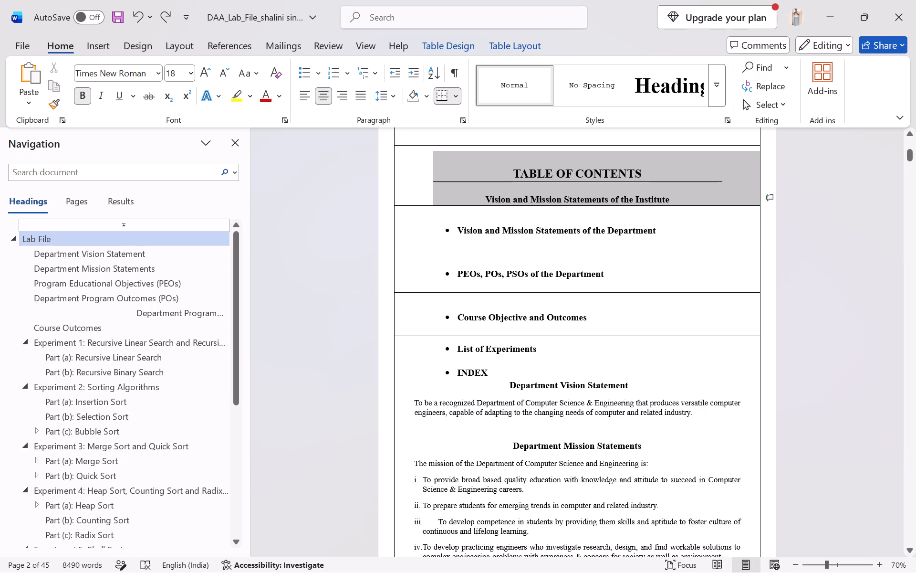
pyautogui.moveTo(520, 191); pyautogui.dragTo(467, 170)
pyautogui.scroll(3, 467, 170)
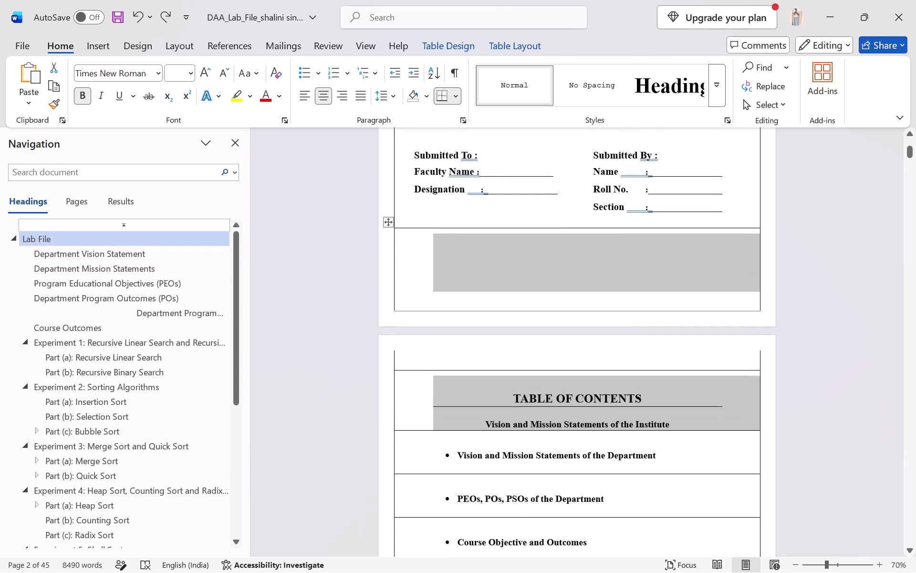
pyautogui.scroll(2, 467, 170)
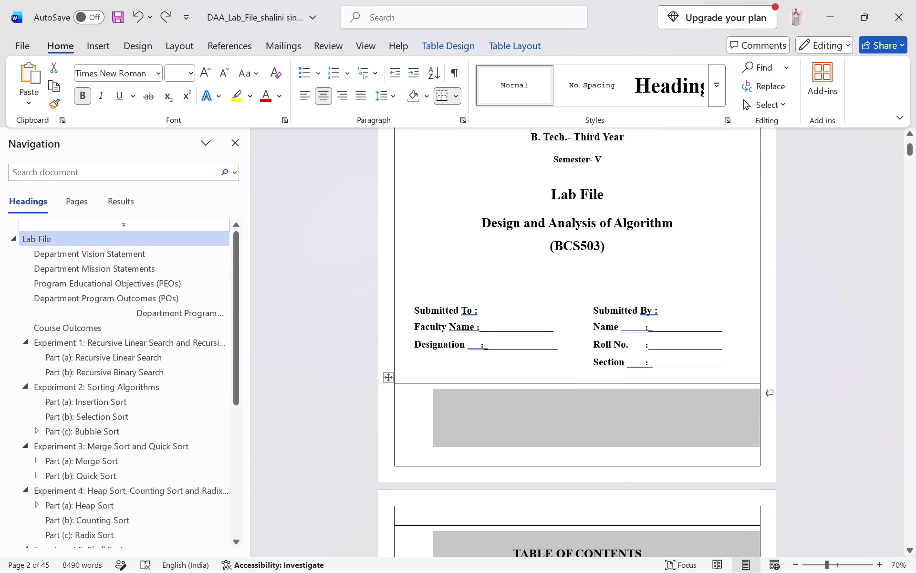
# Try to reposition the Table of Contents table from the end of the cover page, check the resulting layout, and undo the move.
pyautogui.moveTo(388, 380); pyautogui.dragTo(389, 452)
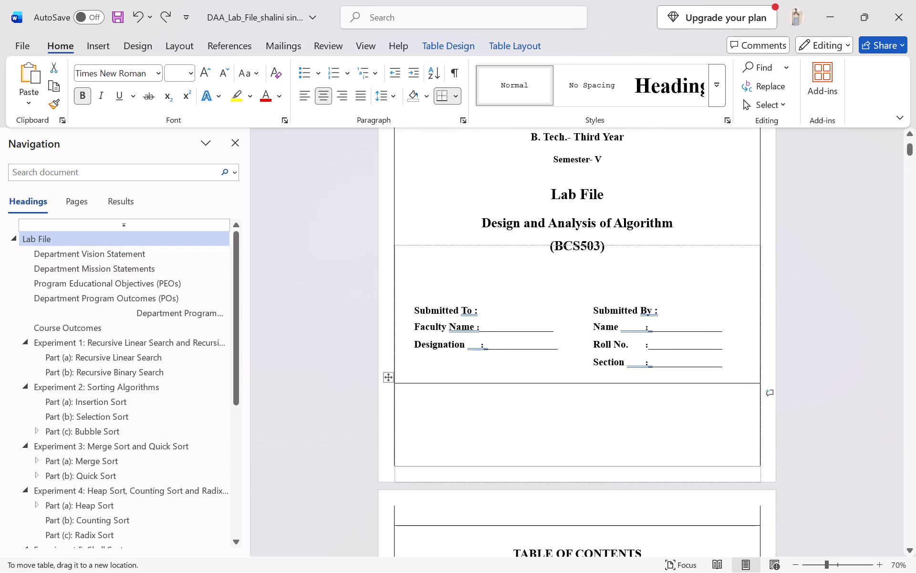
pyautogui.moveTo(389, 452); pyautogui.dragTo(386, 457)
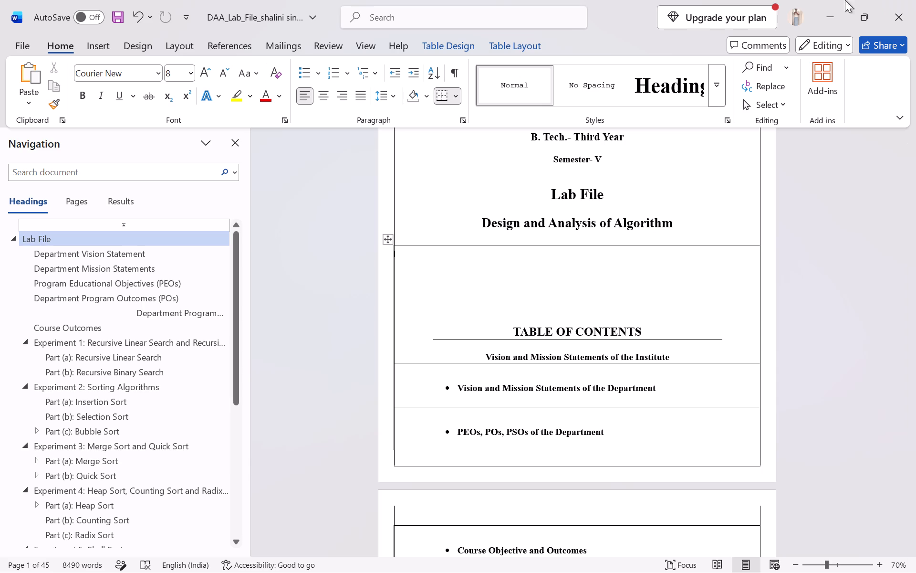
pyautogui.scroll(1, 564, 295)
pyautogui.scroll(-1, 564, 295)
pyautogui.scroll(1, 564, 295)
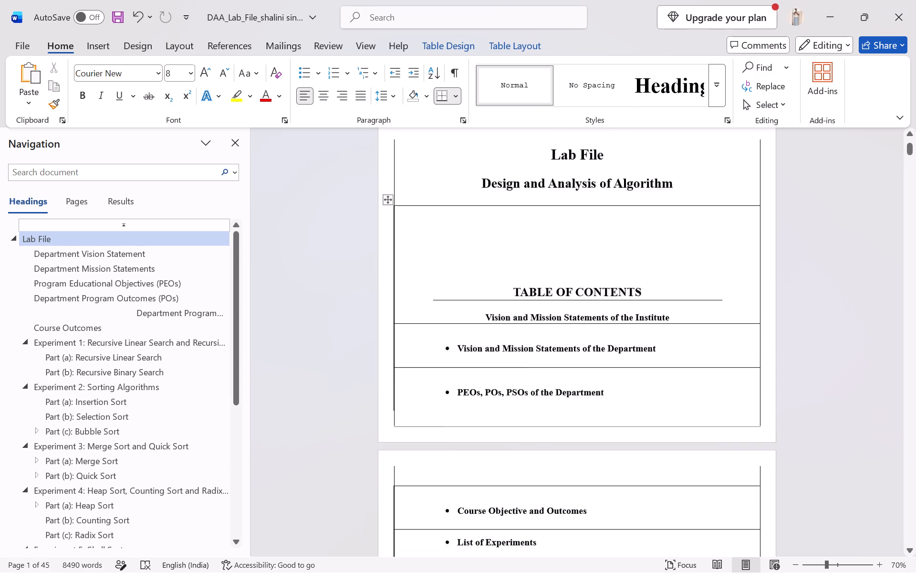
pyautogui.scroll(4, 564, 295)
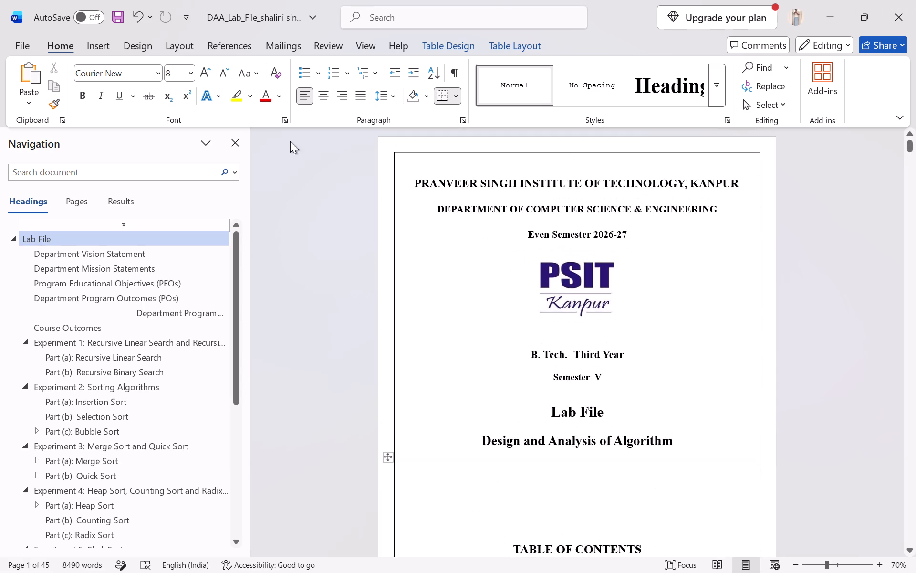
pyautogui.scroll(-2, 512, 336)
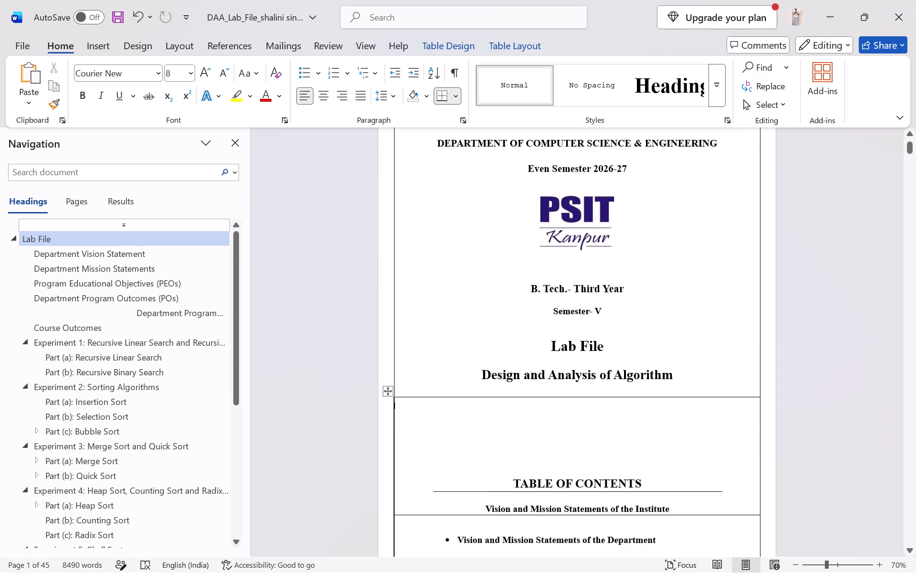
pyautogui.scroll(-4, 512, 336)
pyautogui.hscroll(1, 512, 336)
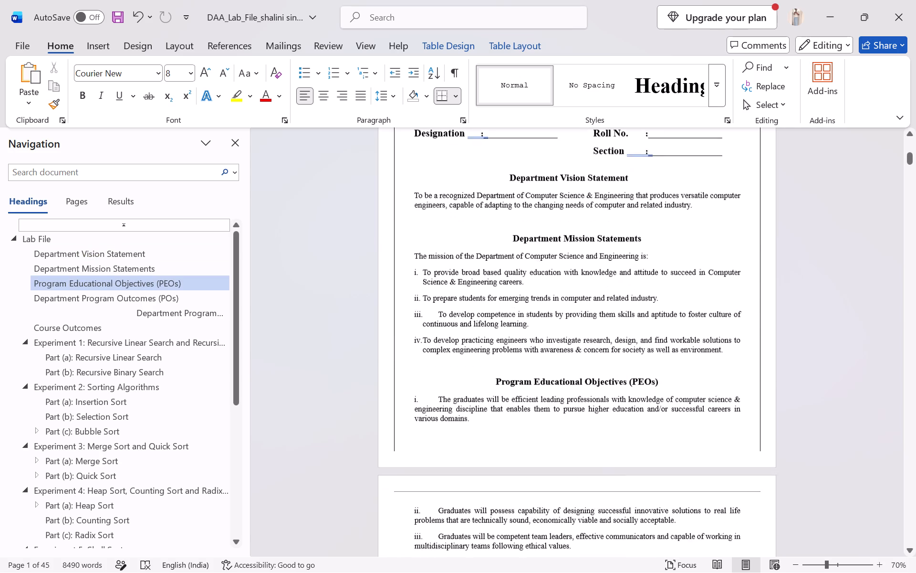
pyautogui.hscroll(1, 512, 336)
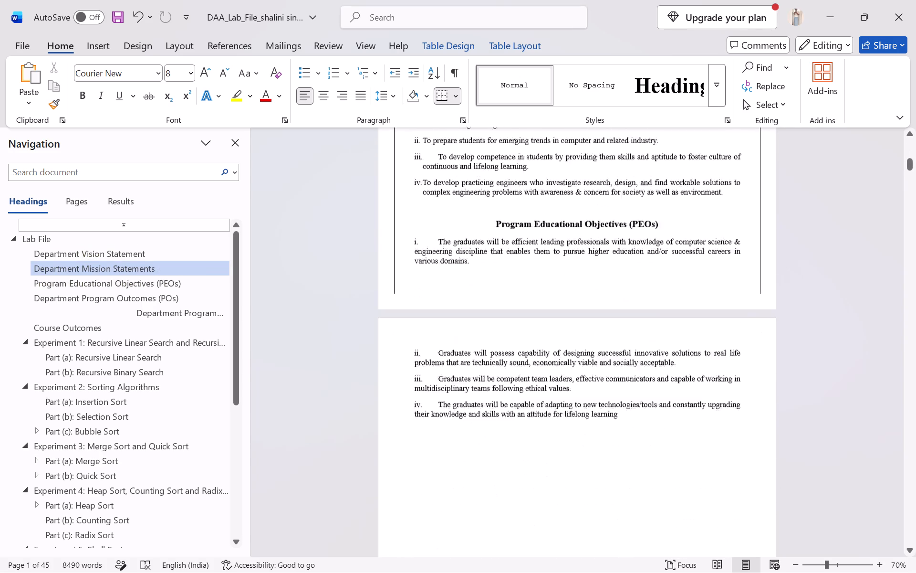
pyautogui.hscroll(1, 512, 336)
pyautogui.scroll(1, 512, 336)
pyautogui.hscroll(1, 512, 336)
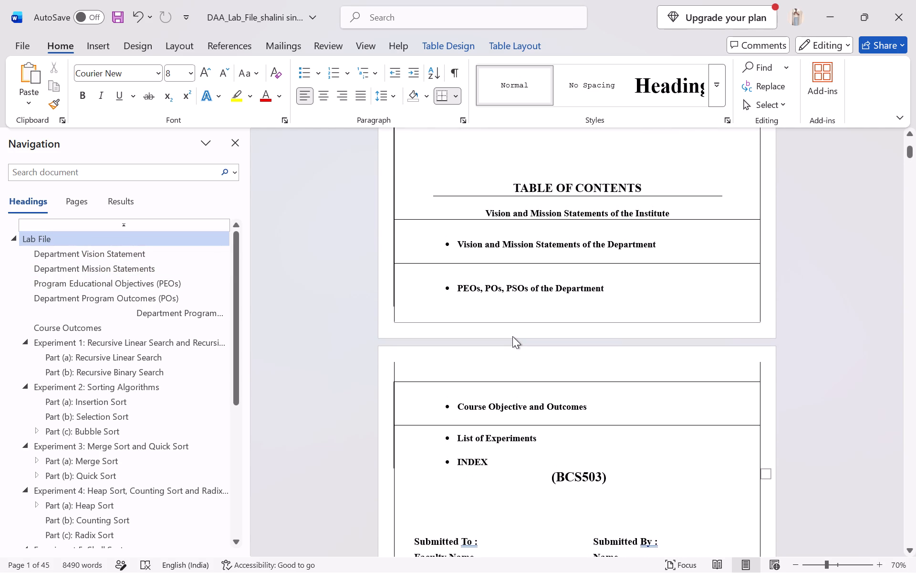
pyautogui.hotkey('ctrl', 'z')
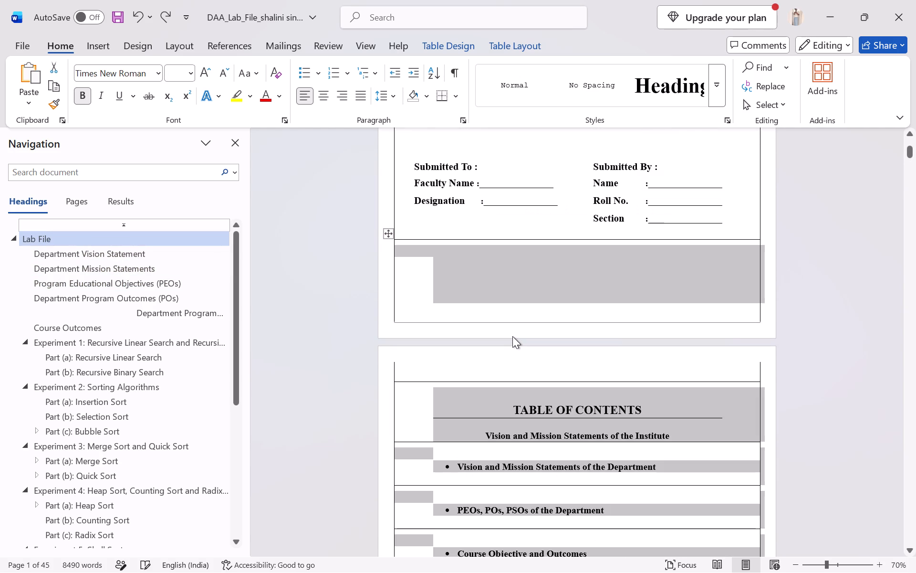
# Insert blank lines before the "Department Vision Statement" heading to push it off the Table of Contents page.
pyautogui.scroll(-5, 512, 336)
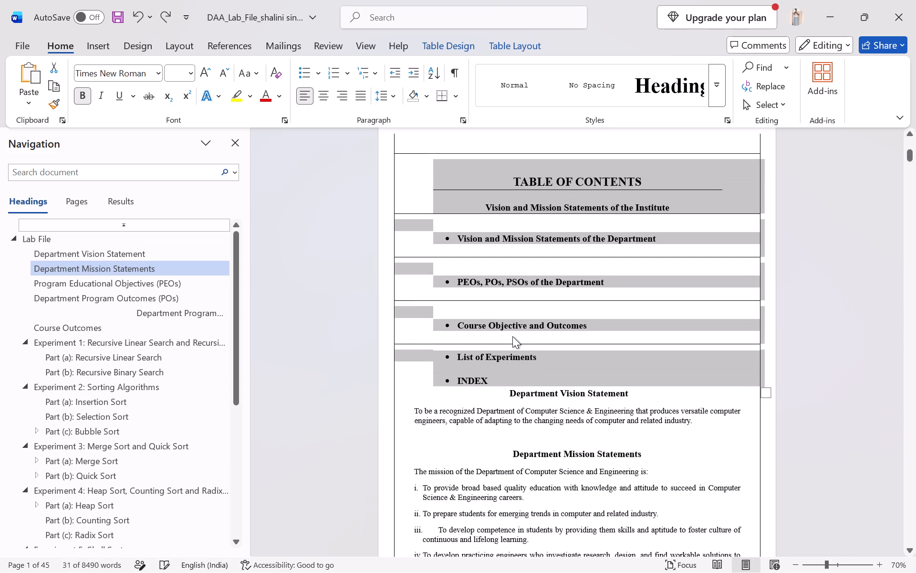
pyautogui.scroll(-1, 512, 336)
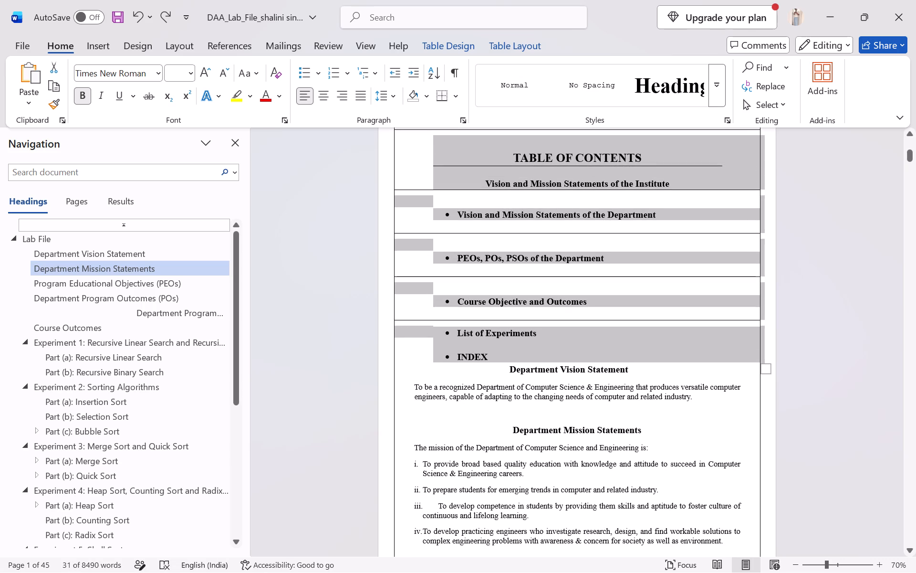
pyautogui.click(504, 376)
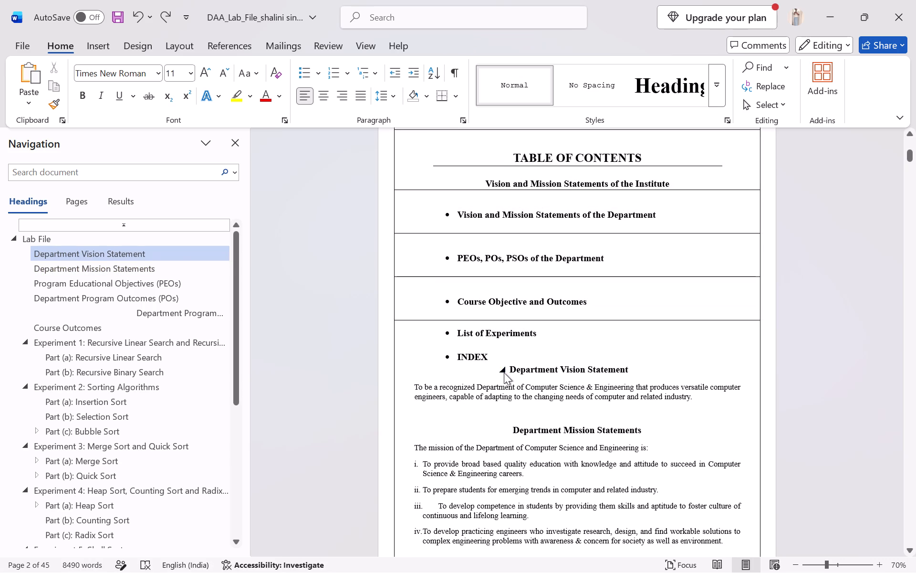
pyautogui.click(502, 372)
pyautogui.click(502, 372)
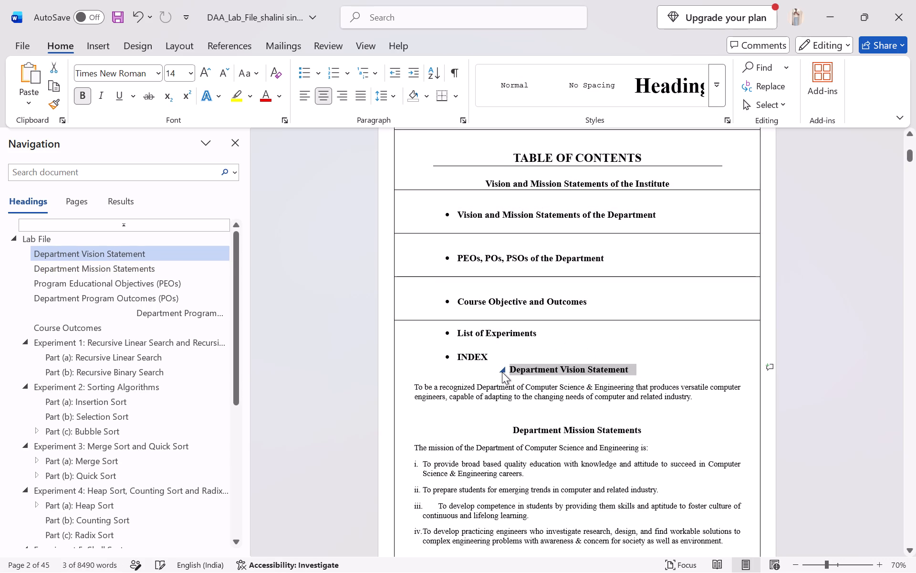
pyautogui.click(487, 368)
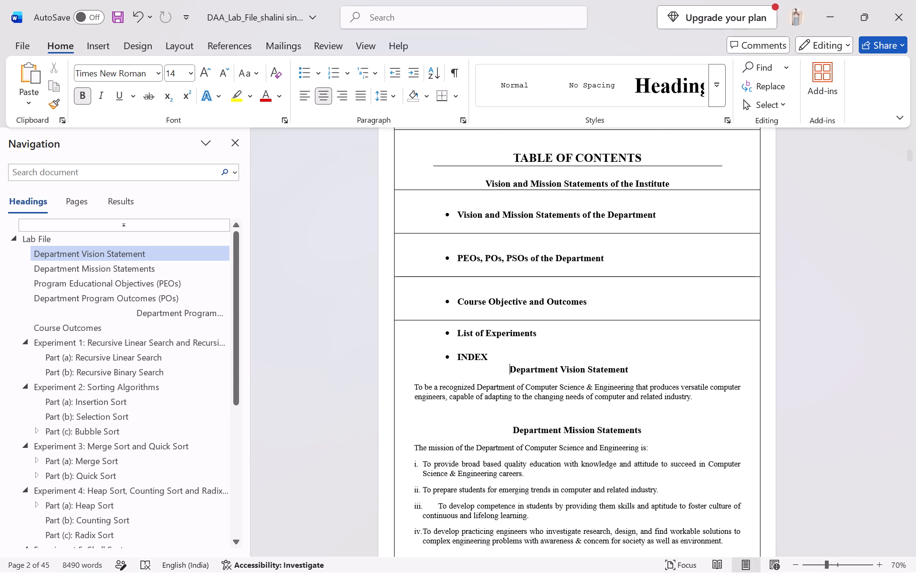
pyautogui.press('Return')
pyautogui.press('Return')
pyautogui.press('Return')
pyautogui.press('Return')
pyautogui.press('Return')
pyautogui.press('Return')
pyautogui.press('Return')
pyautogui.press('Return')
pyautogui.press('Return')
pyautogui.press('Return')
pyautogui.press('Return')
pyautogui.press('Return')
pyautogui.press('Return')
pyautogui.press('Return')
pyautogui.press('Return')
pyautogui.press('Return')
pyautogui.press('Return')
pyautogui.press('Return')
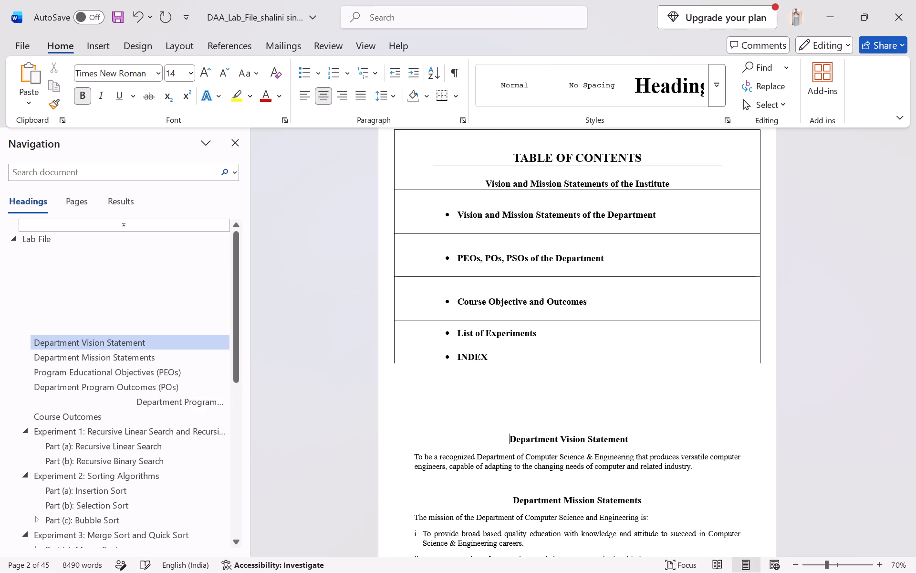
pyautogui.press('Return')
pyautogui.press('Return')
pyautogui.scroll(-2, 487, 368)
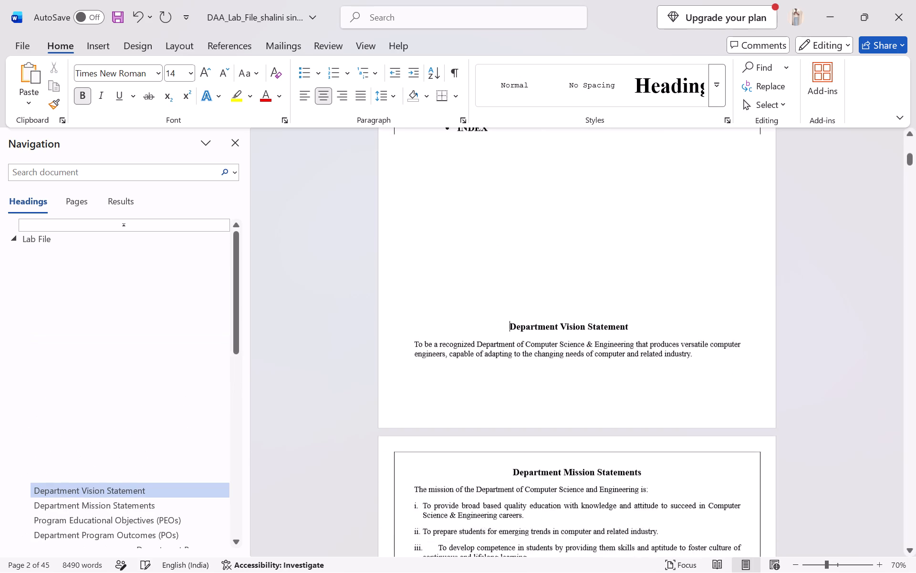
pyautogui.scroll(-1, 487, 368)
pyautogui.press('Return')
pyautogui.press('Return')
pyautogui.press('Return')
pyautogui.press('Return')
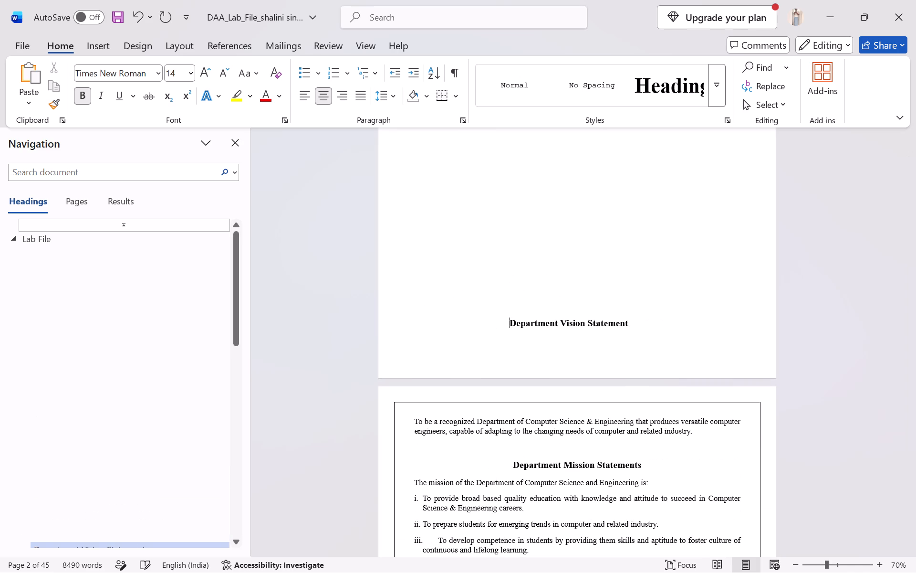
pyautogui.press('Return')
pyautogui.press('Return')
pyautogui.press('BackSpace')
pyautogui.press('BackSpace')
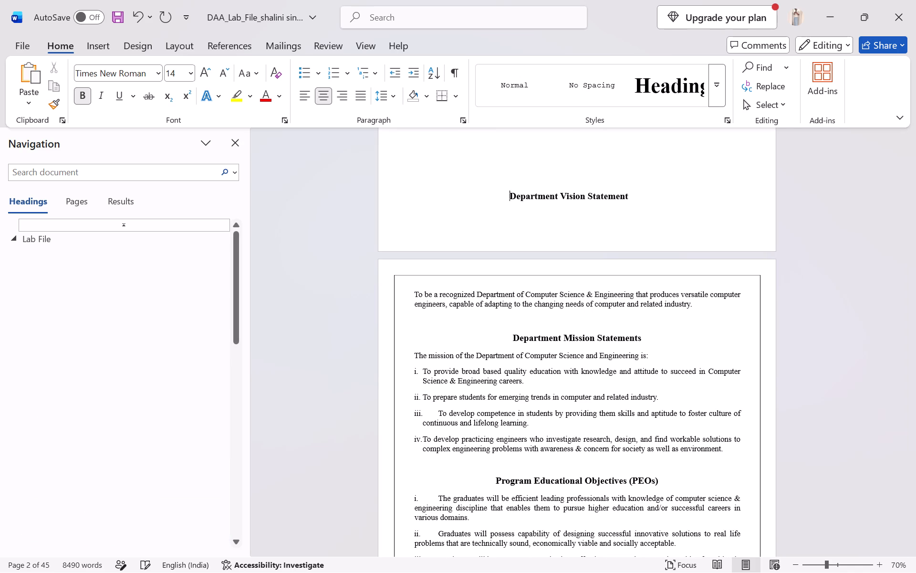
pyautogui.press('Return')
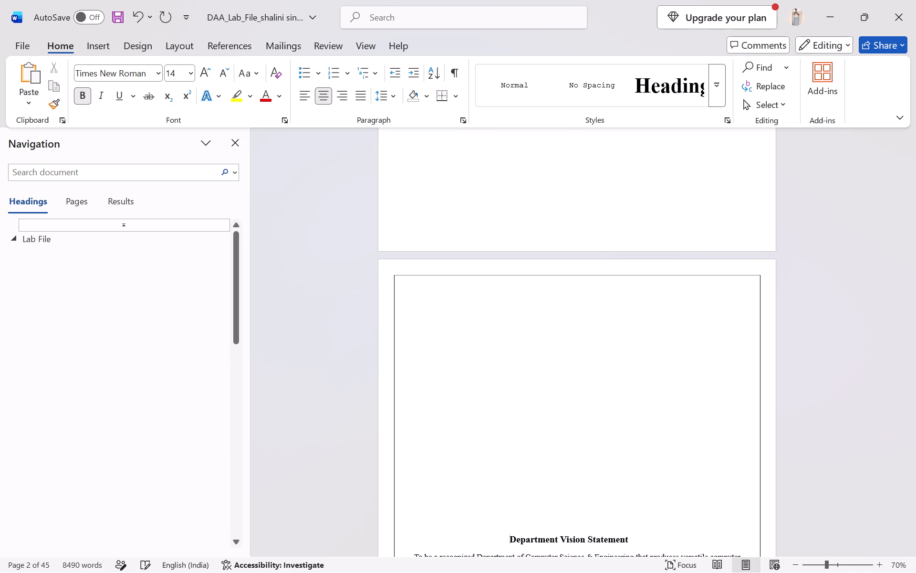
# Adjust the blank lines above "Department Vision Statement" so the heading starts near the top of the page after the Table of Contents.
pyautogui.press('Up')
pyautogui.press('Up')
pyautogui.press('BackSpace')
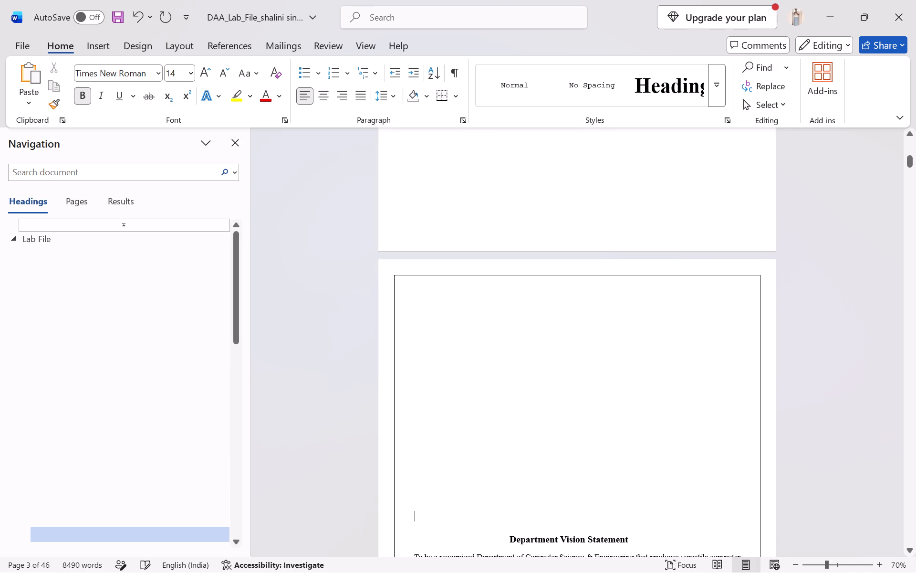
pyautogui.press('BackSpace')
pyautogui.press('BackSpace')
pyautogui.press('BackSpace')
pyautogui.press('BackSpace')
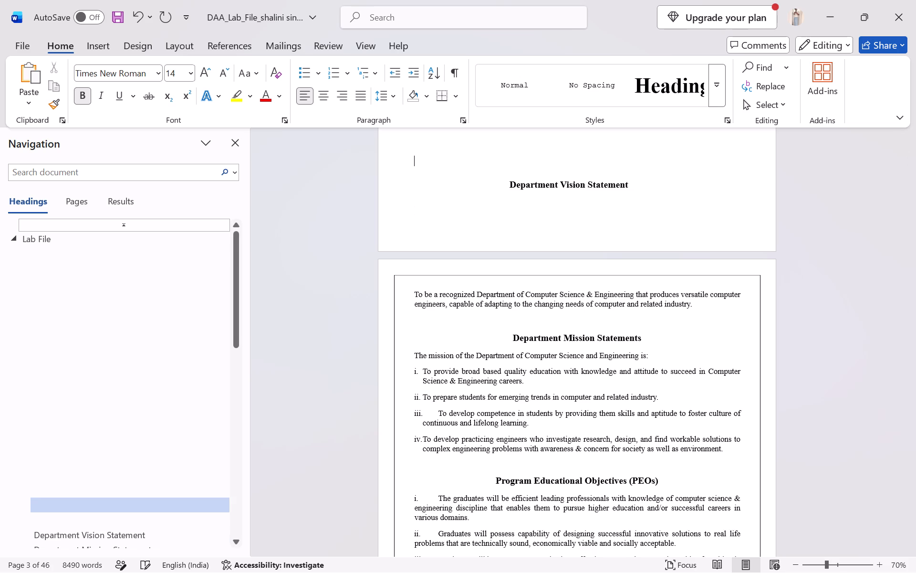
pyautogui.press('Return')
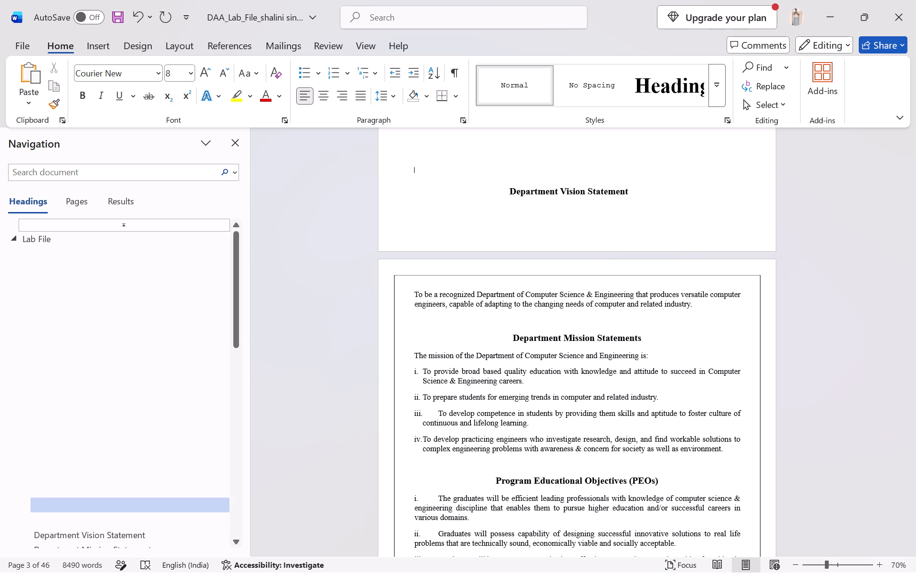
pyautogui.press('Return')
pyautogui.press('Return')
pyautogui.scroll(-1, 487, 368)
pyautogui.scroll(1, 487, 368)
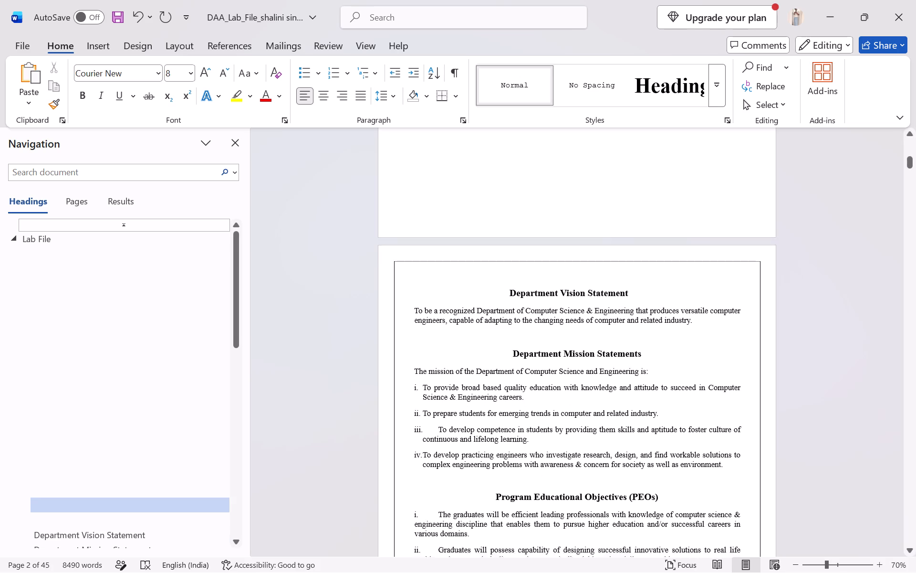
pyautogui.scroll(2, 487, 368)
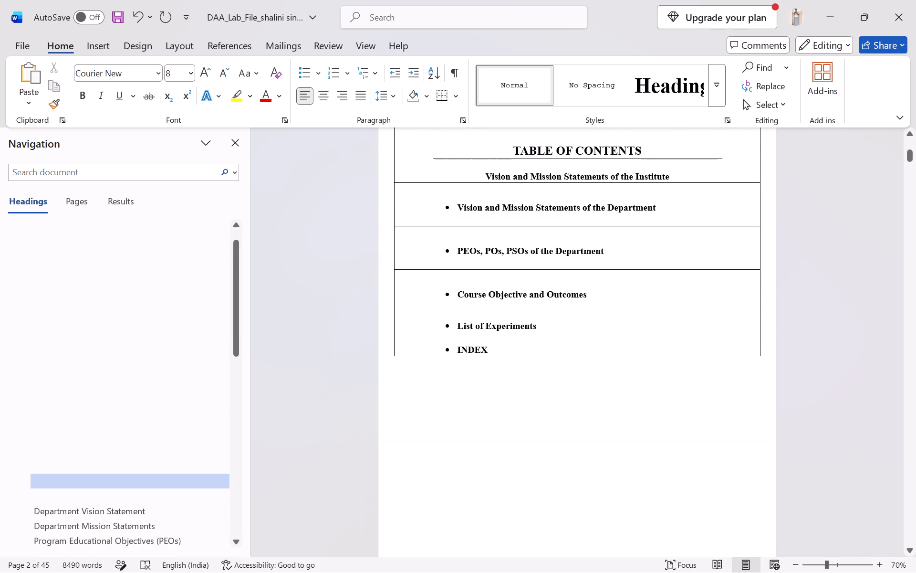
pyautogui.scroll(-5, 487, 368)
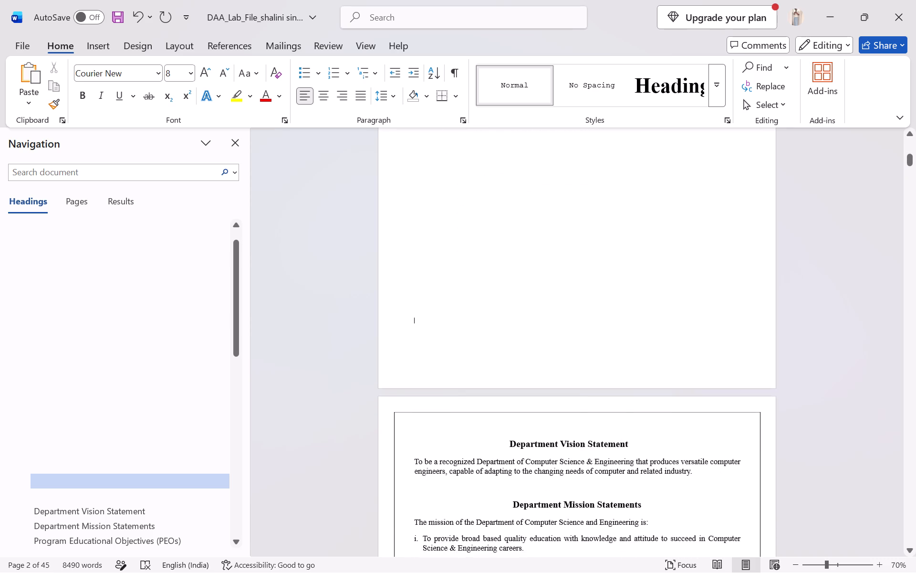
# Move the "Department Program Specific Outcomes (PSOs)" heading onto the next page, directly above its text, with a line break before it.
pyautogui.scroll(-5, 487, 368)
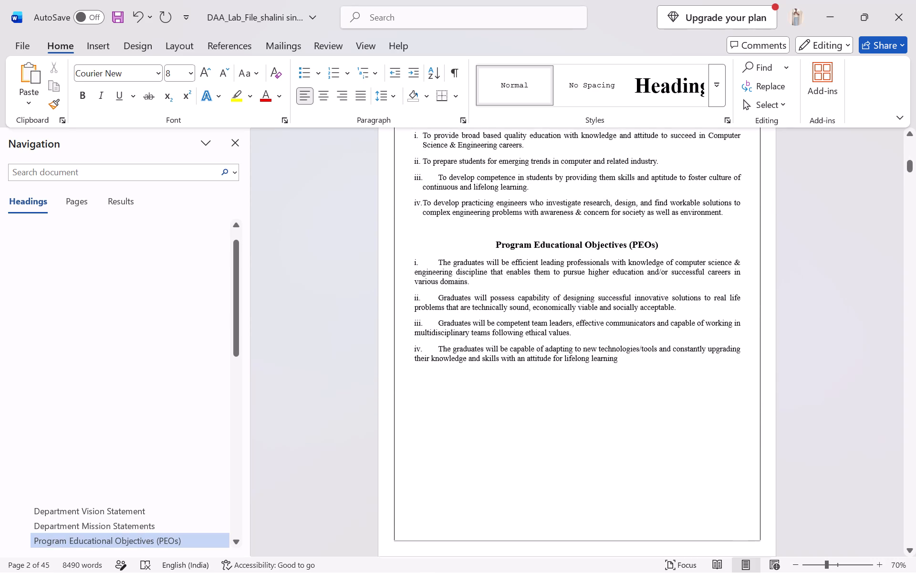
pyautogui.scroll(-4, 487, 368)
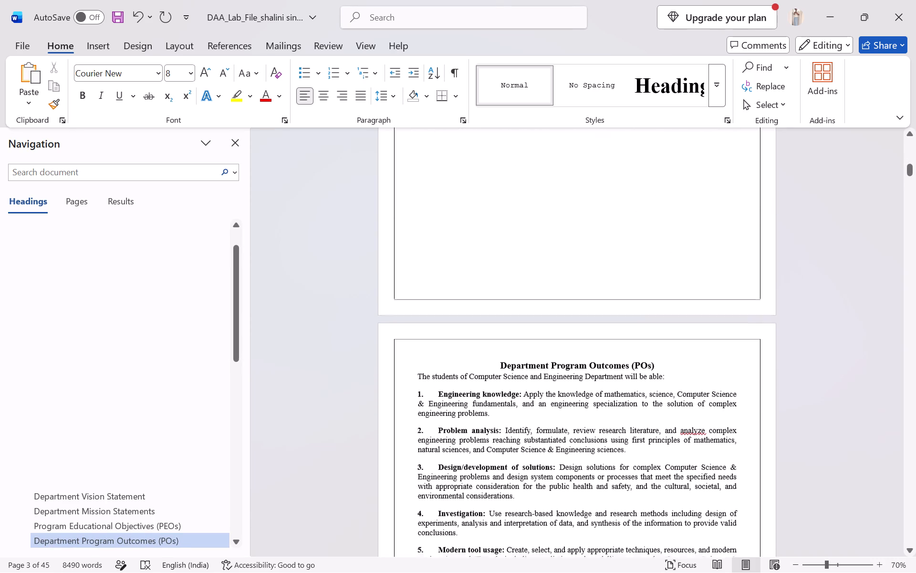
pyautogui.scroll(-7, 487, 368)
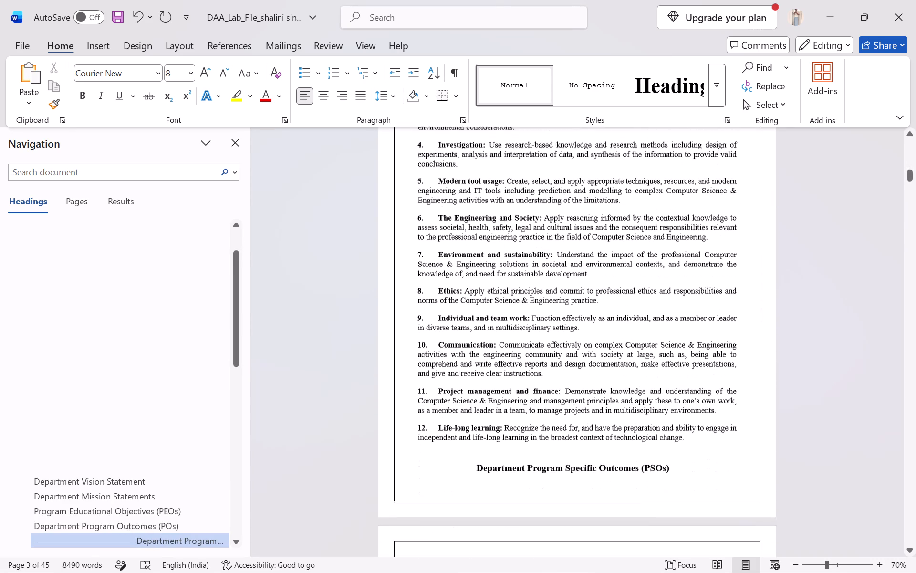
pyautogui.scroll(-1, 487, 368)
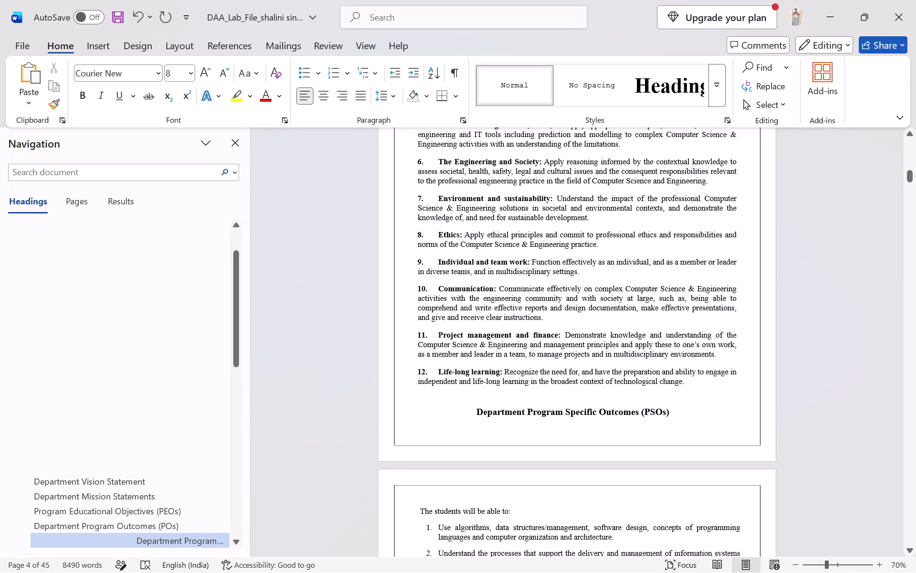
pyautogui.click(467, 411)
pyautogui.press('Return')
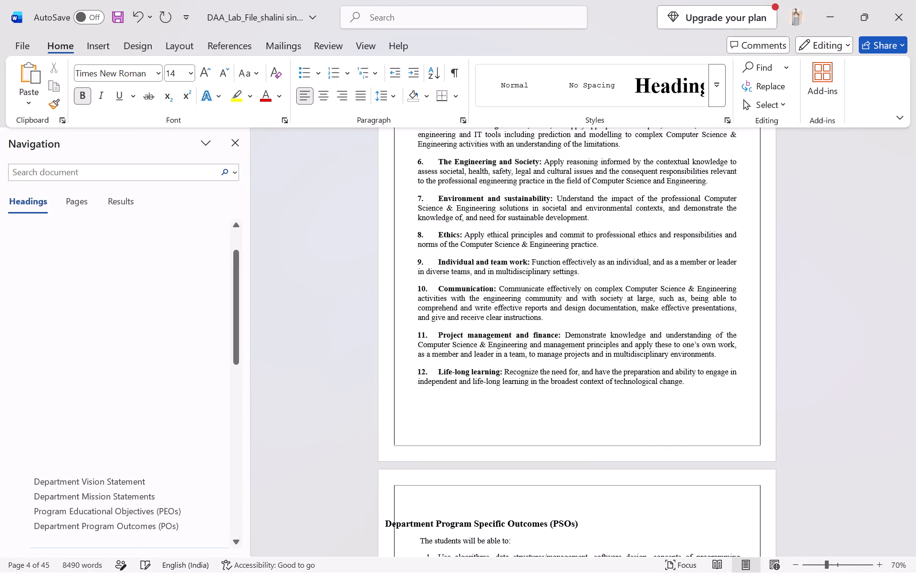
# Shift the "Department Program Specific Outcomes (PSOs)" heading back toward the page centre with four leading spaces.
pyautogui.scroll(-2, 467, 411)
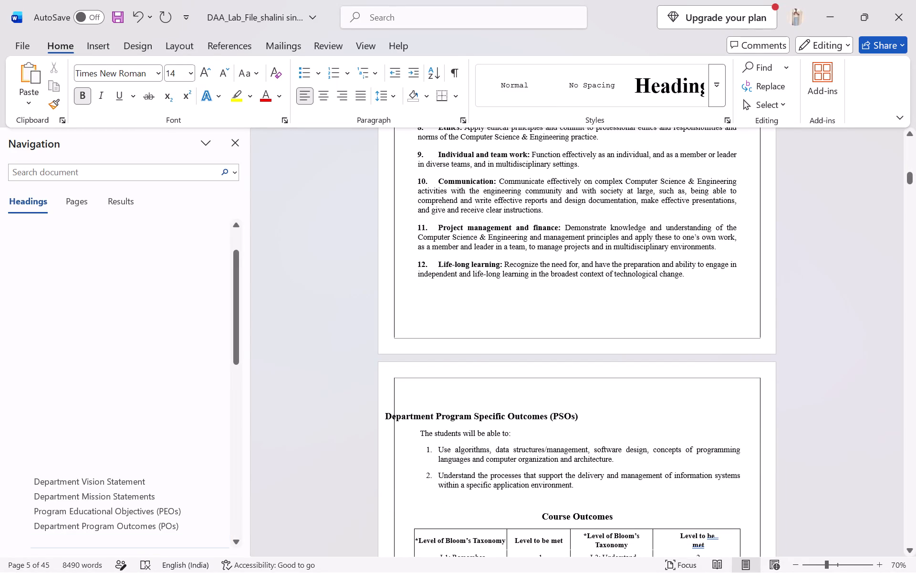
pyautogui.press('space')
pyautogui.press('space')
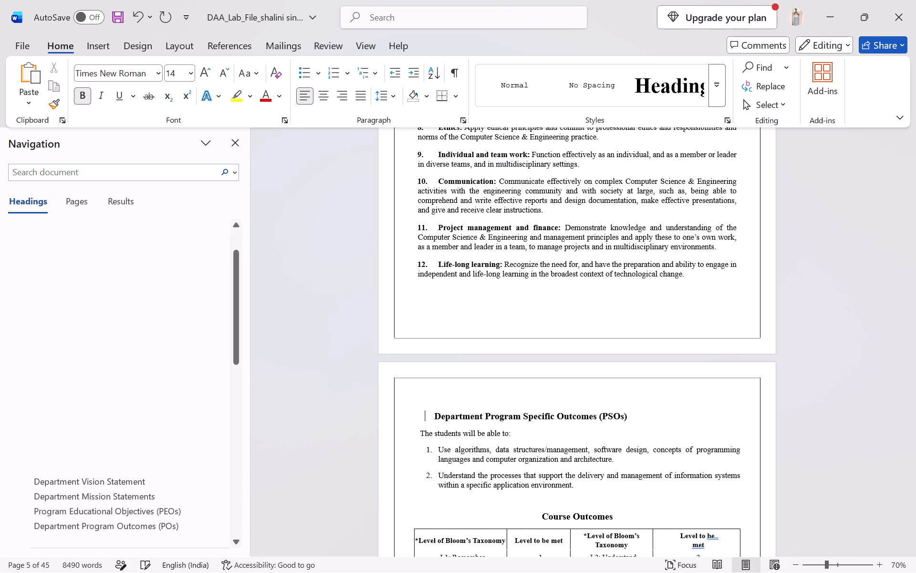
pyautogui.press('space')
pyautogui.press('space')
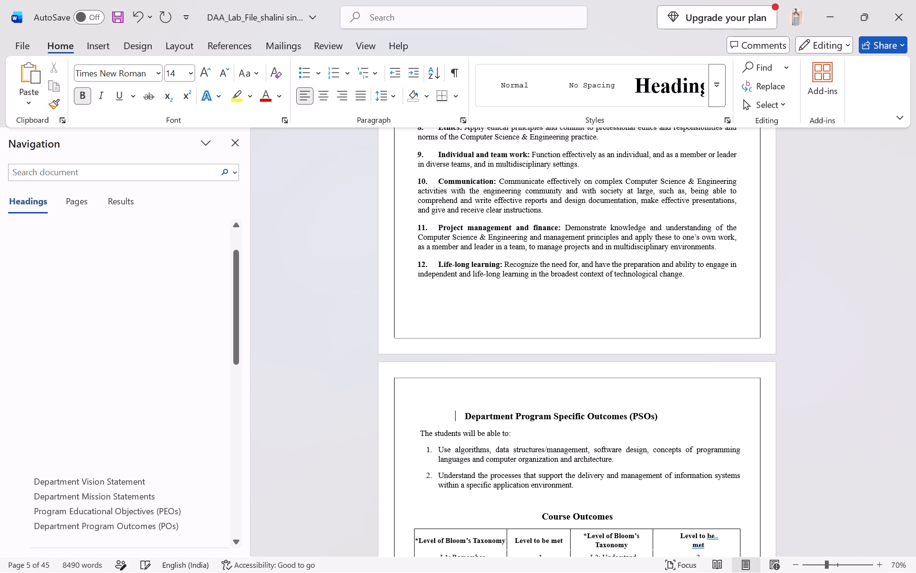
# Insert four blank lines above "List of Experiments" to move the heading onto the same page as its table.
pyautogui.scroll(-1, 388, 416)
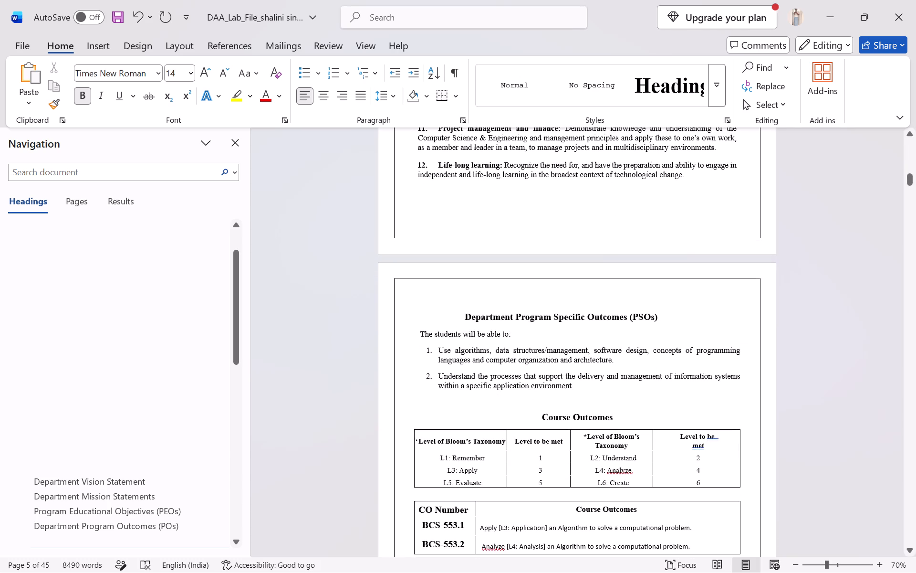
pyautogui.scroll(-8, 388, 416)
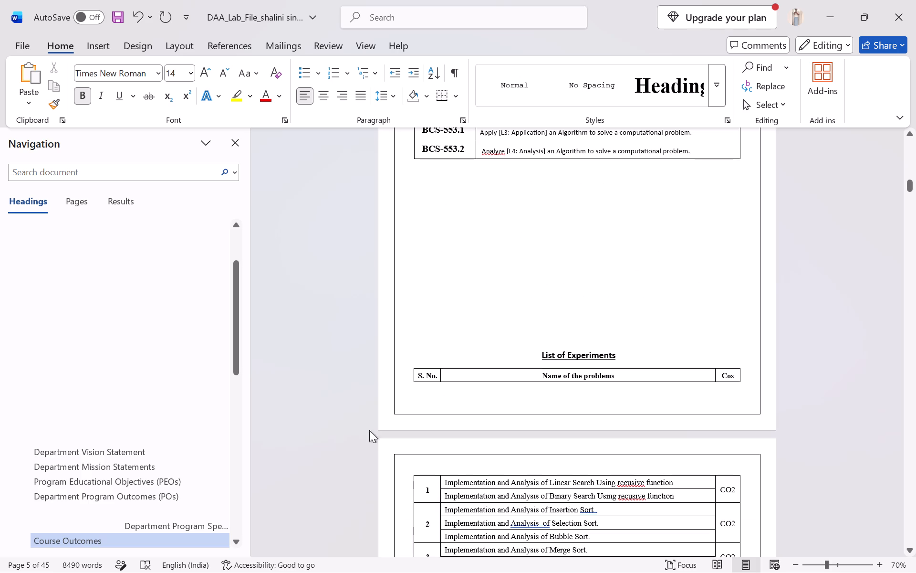
pyautogui.click(518, 346)
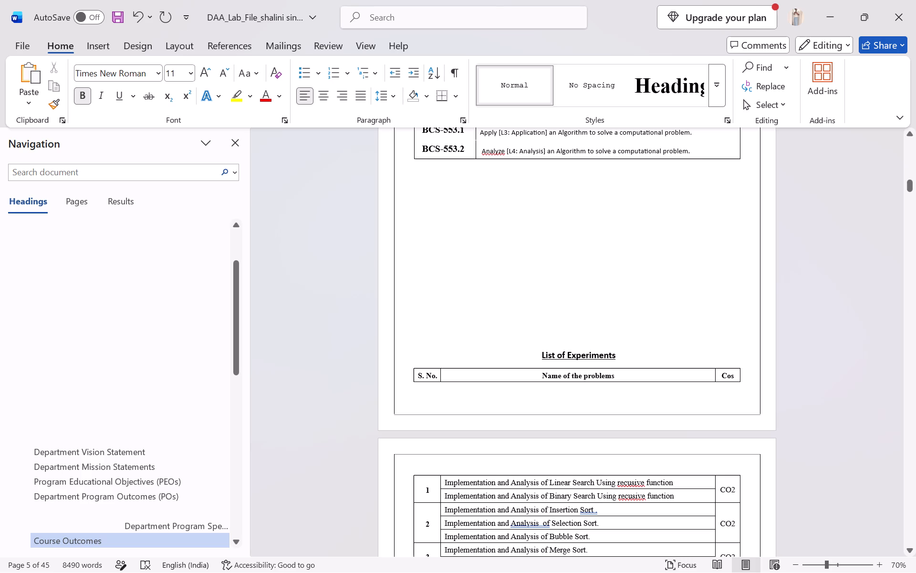
pyautogui.press('Return')
pyautogui.press('Return')
pyautogui.press('Return')
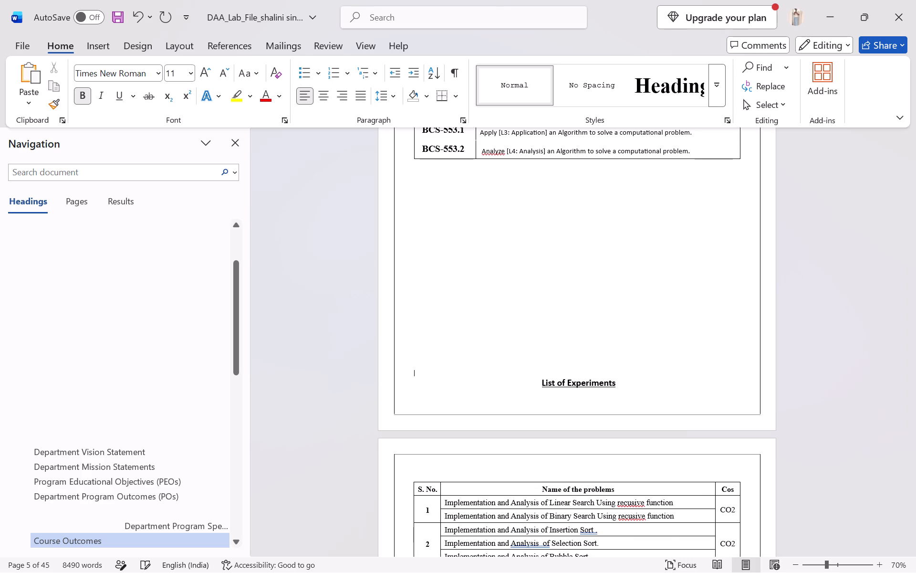
pyautogui.press('Return')
pyautogui.scroll(-2, 518, 346)
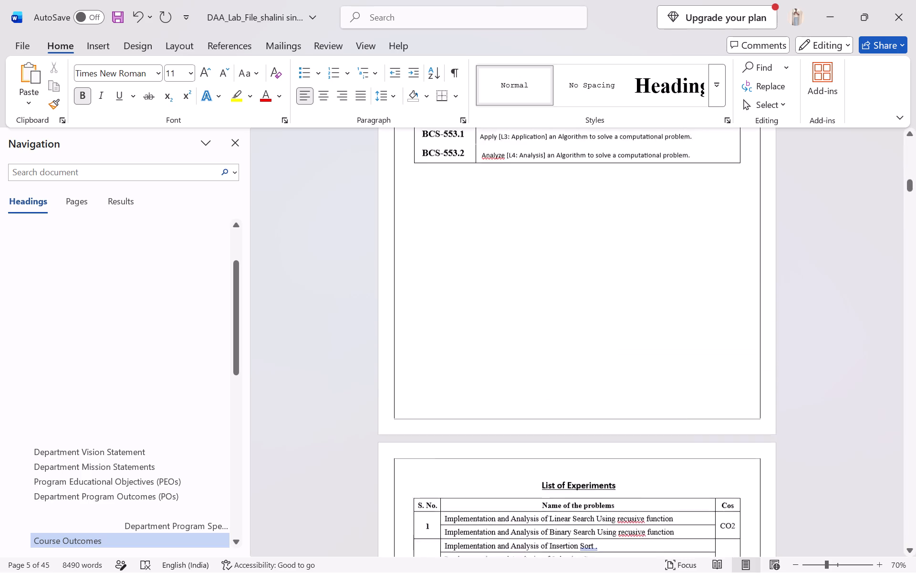
# Insert a blank line before the "INDEX" heading to move it onto the next page above its table.
pyautogui.scroll(-4, 518, 346)
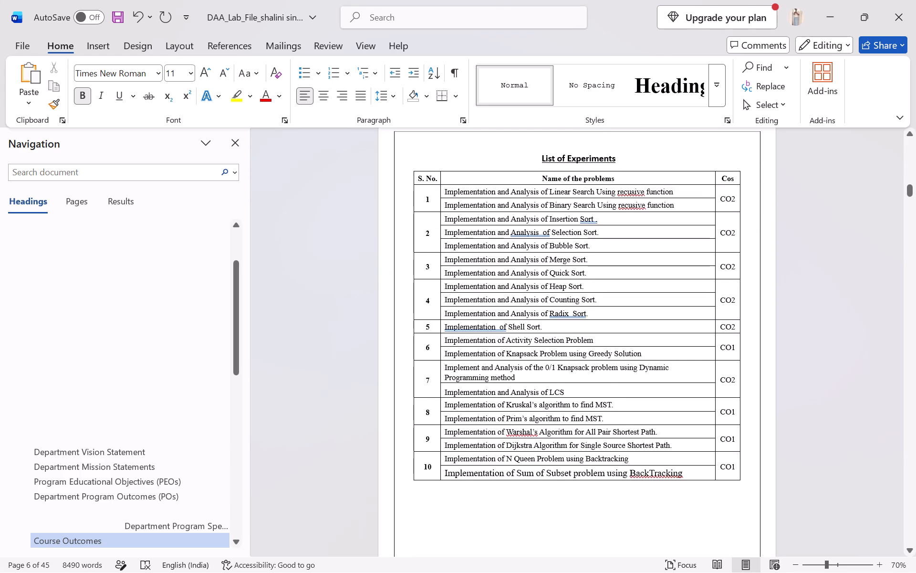
pyautogui.scroll(-4, 518, 346)
pyautogui.click(544, 300)
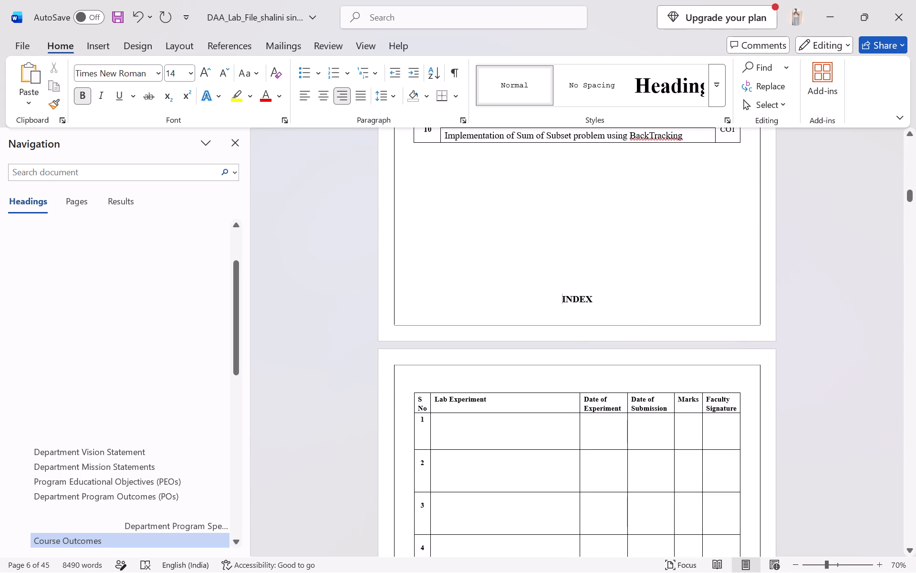
pyautogui.press('Return')
pyautogui.scroll(-2, 544, 300)
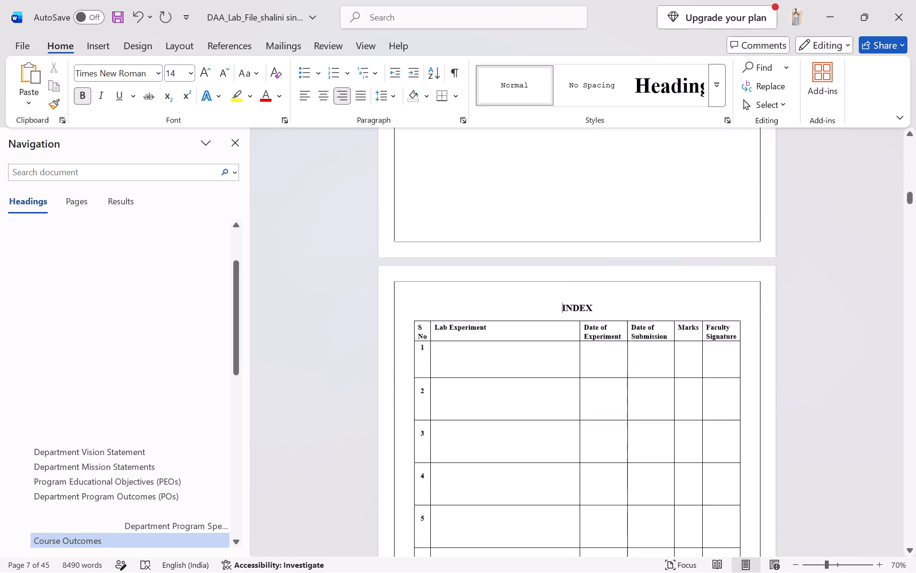
# Examine the page layout from the INDEX table through Experiments 1 and 2, checking headings, code and output images.
pyautogui.scroll(-5, 544, 300)
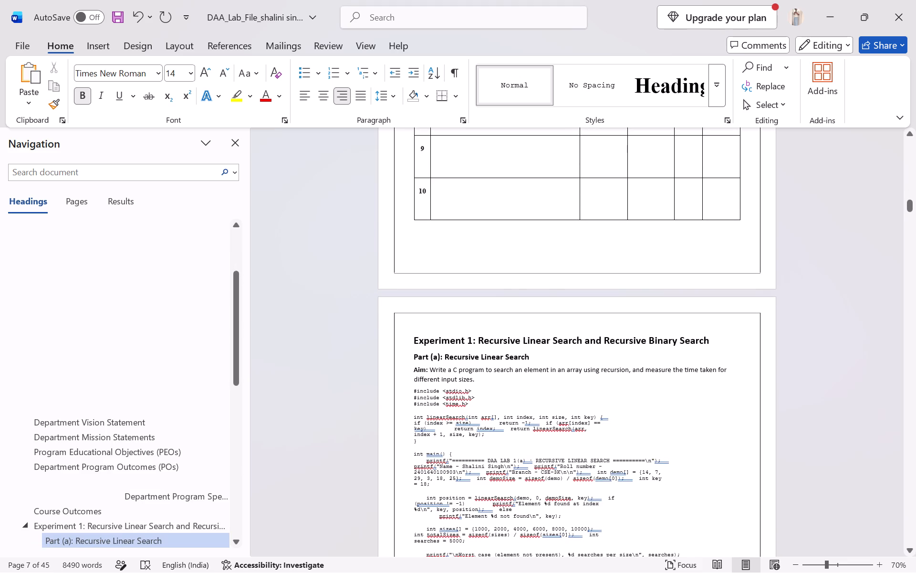
pyautogui.scroll(-2, 544, 300)
pyautogui.click(544, 300)
pyautogui.scroll(-3, 544, 300)
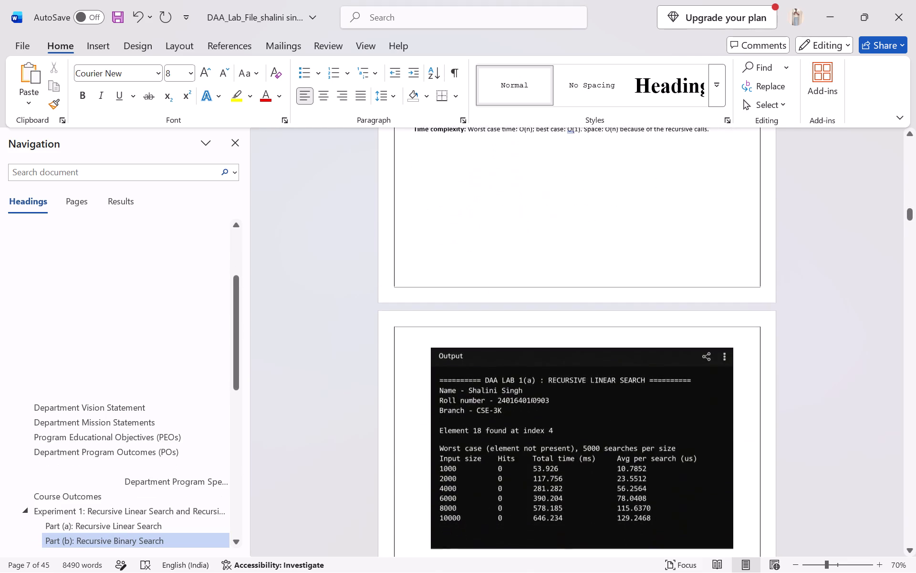
pyautogui.scroll(-2, 544, 300)
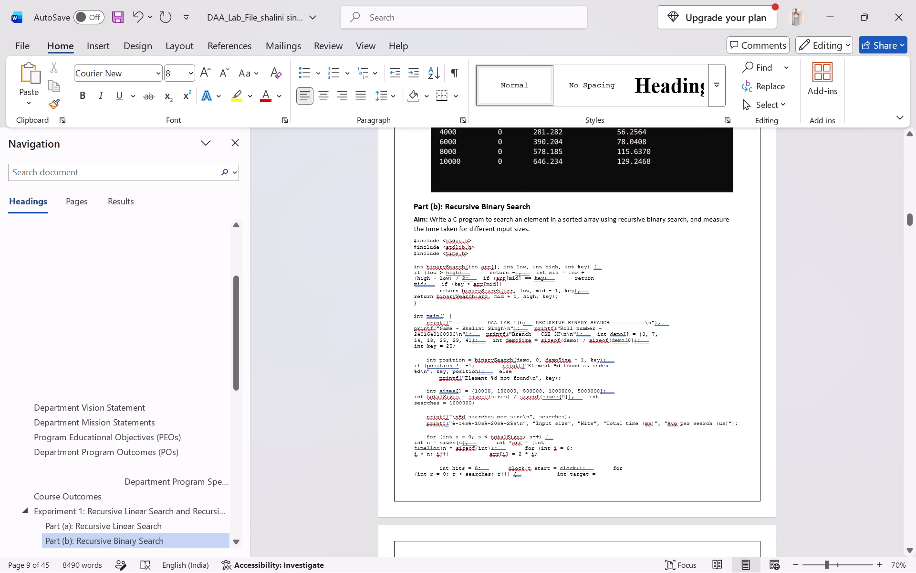
pyautogui.scroll(-1, 410, 374)
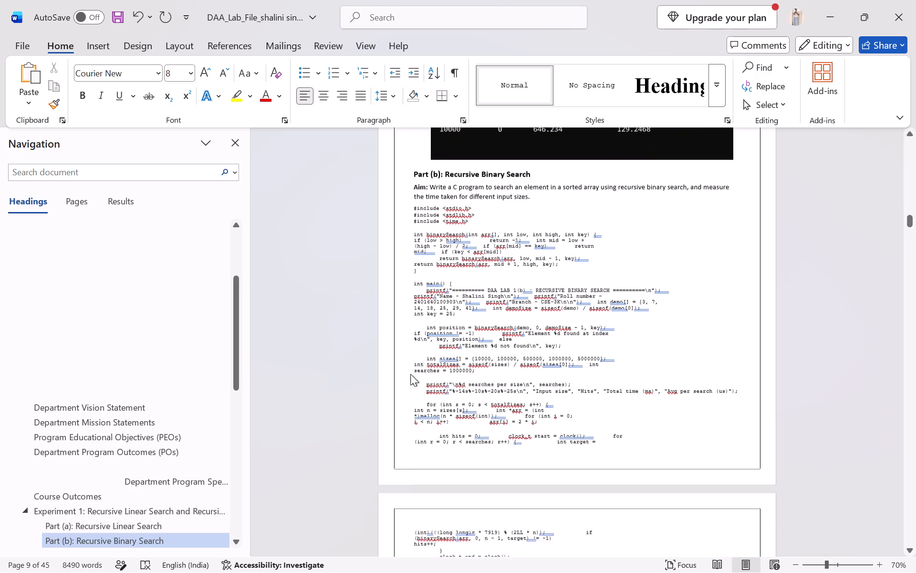
pyautogui.scroll(-5, 410, 374)
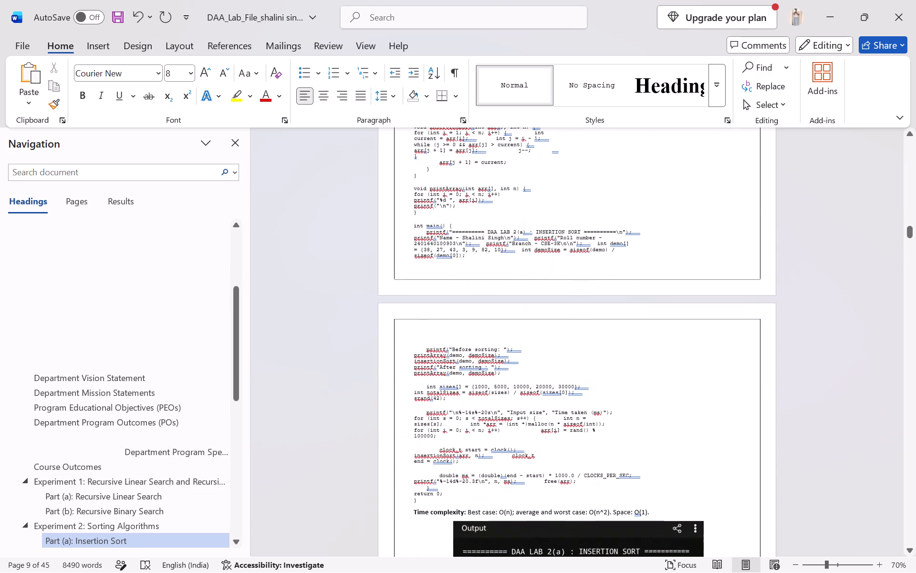
pyautogui.scroll(-1, 410, 374)
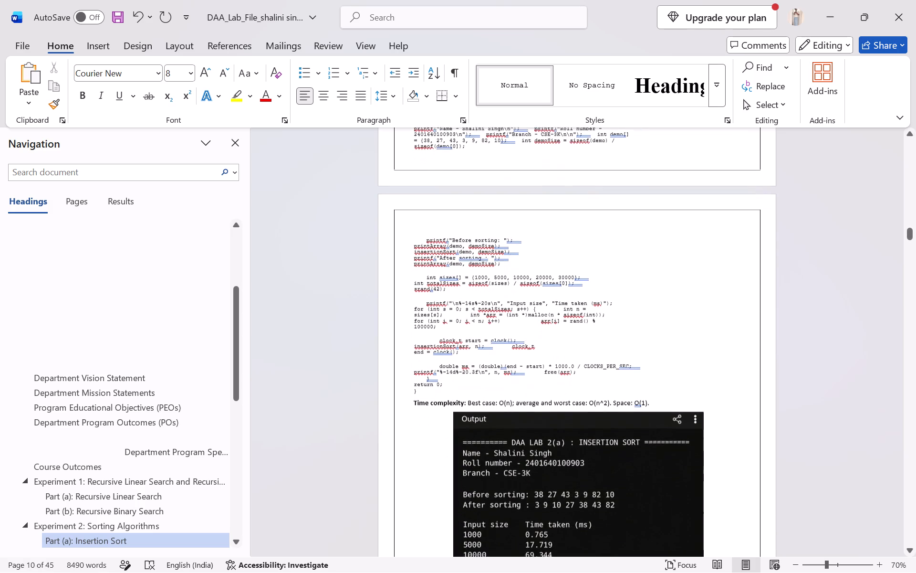
pyautogui.scroll(-3, 410, 374)
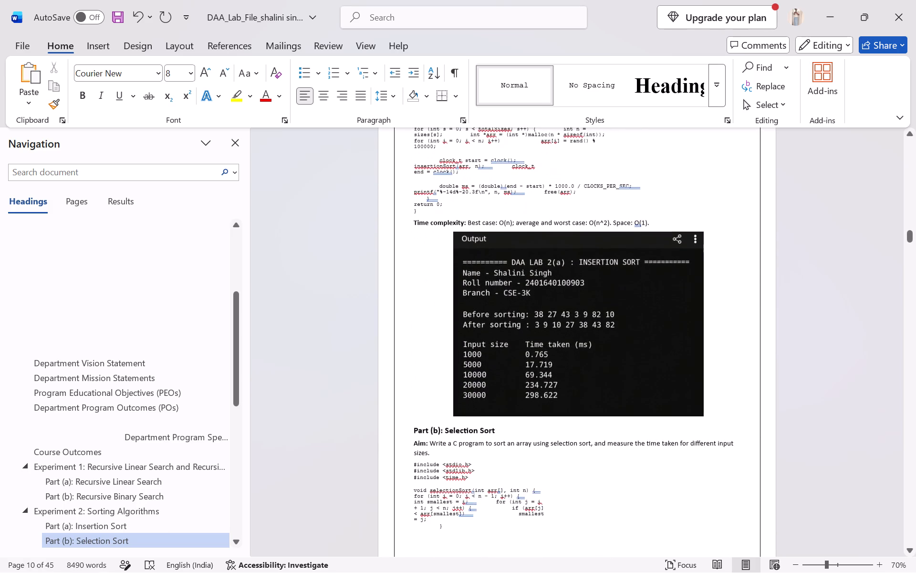
pyautogui.scroll(-7, 410, 374)
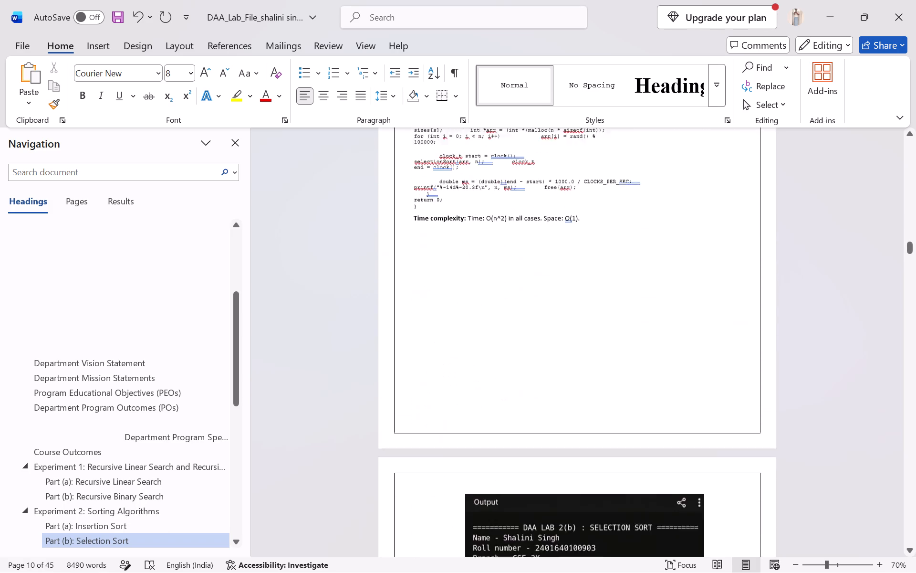
pyautogui.scroll(-5, 410, 374)
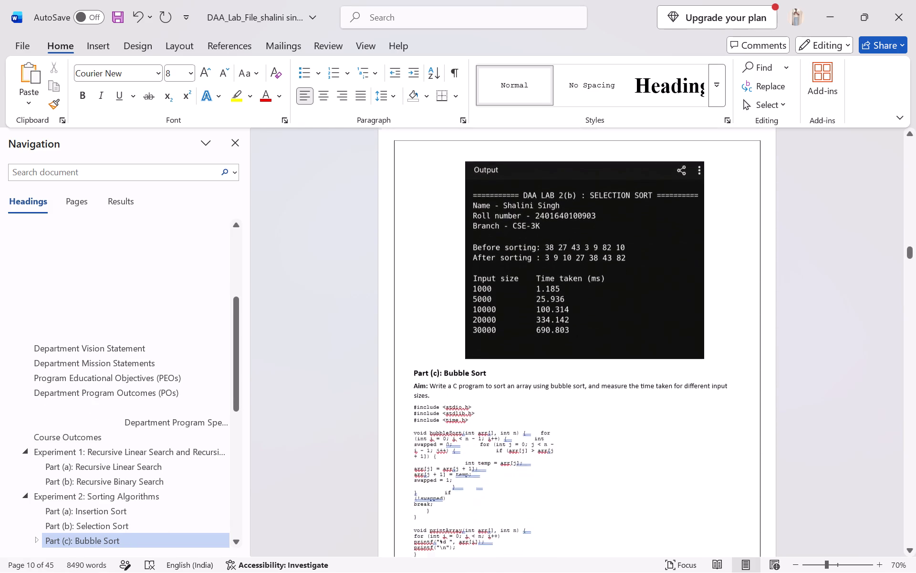
pyautogui.scroll(-5, 410, 374)
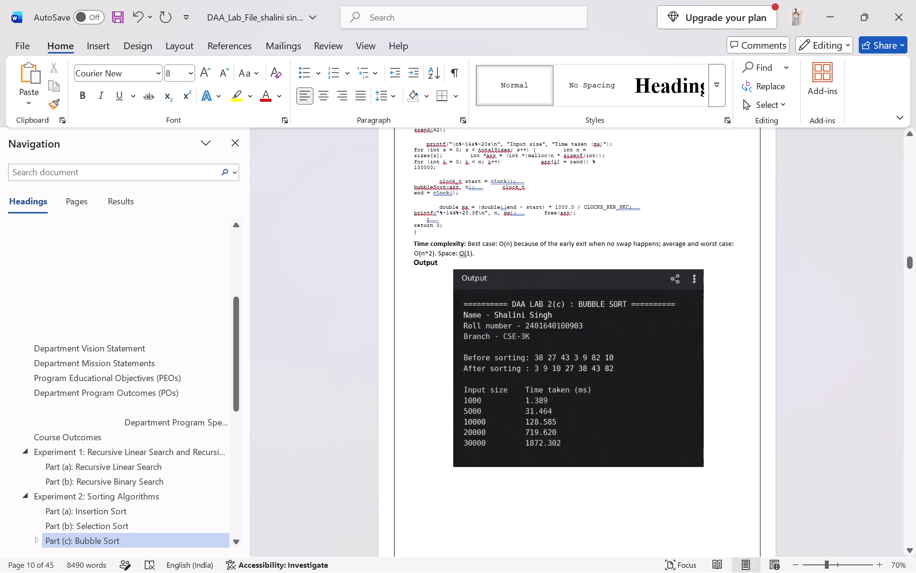
# Examine the page layout of Experiments 3 to 5, checking that headings and outputs sit with their content.
pyautogui.scroll(-4, 410, 374)
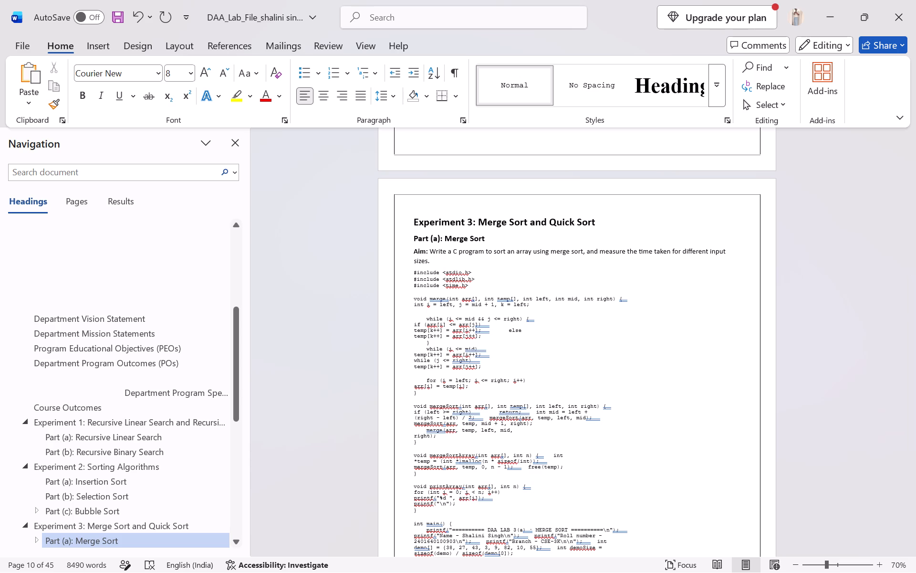
pyautogui.scroll(-2, 410, 374)
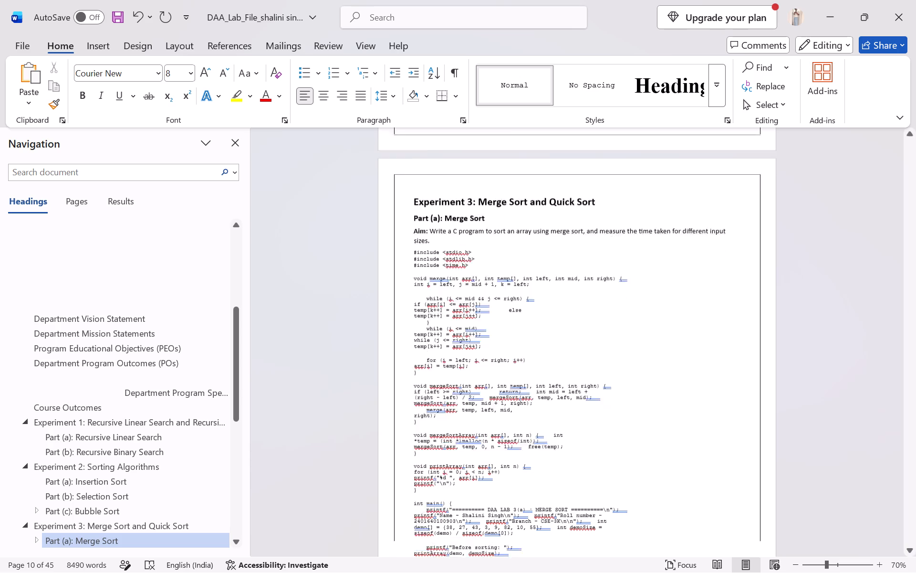
pyautogui.scroll(-8, 410, 374)
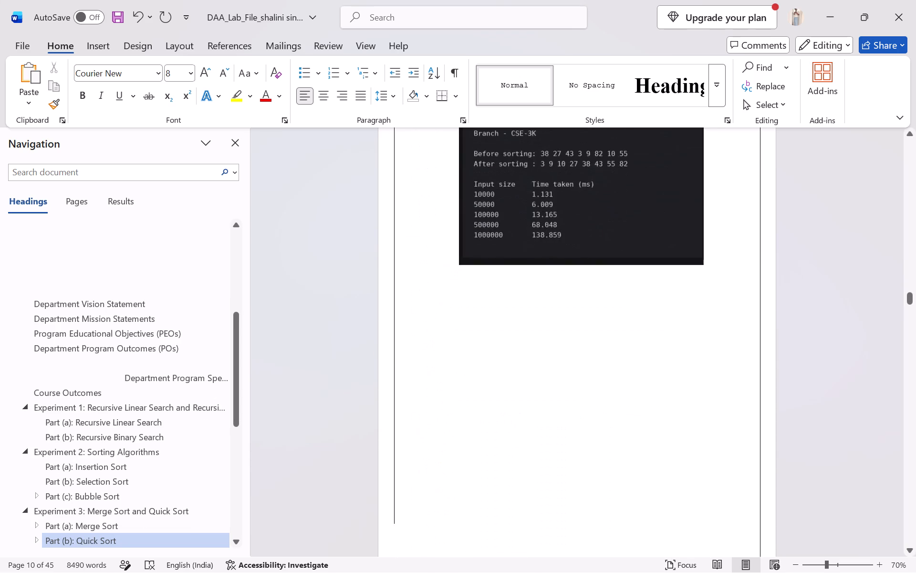
pyautogui.scroll(-4, 410, 374)
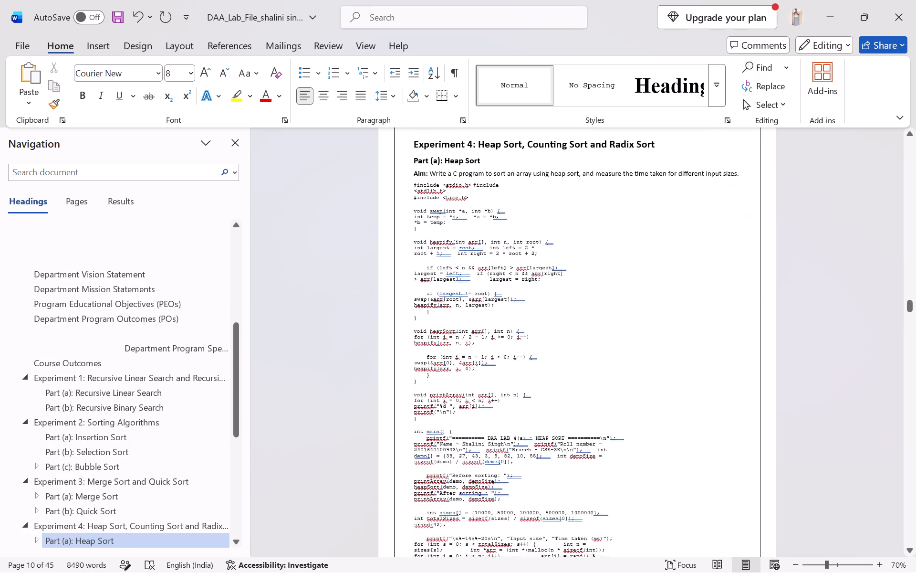
pyautogui.scroll(-7, 410, 374)
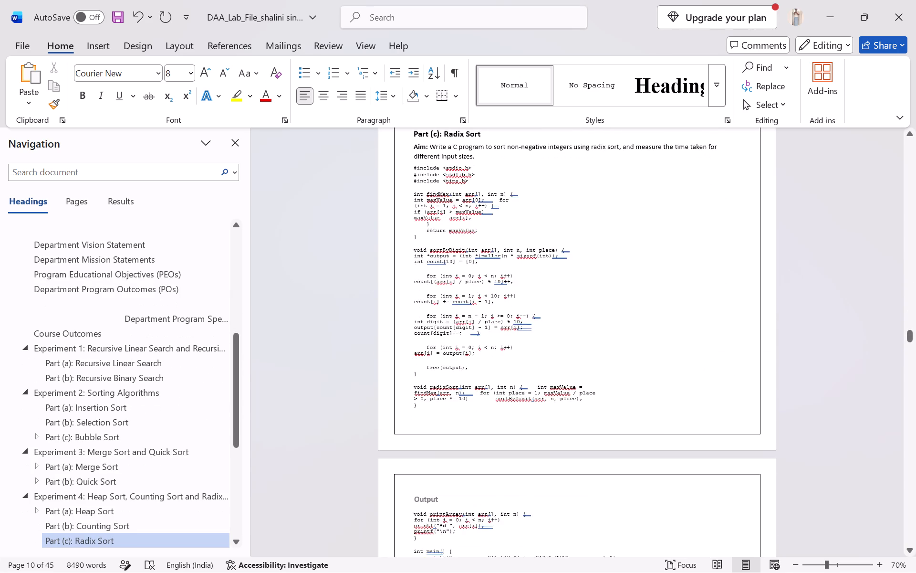
pyautogui.scroll(-3, 410, 374)
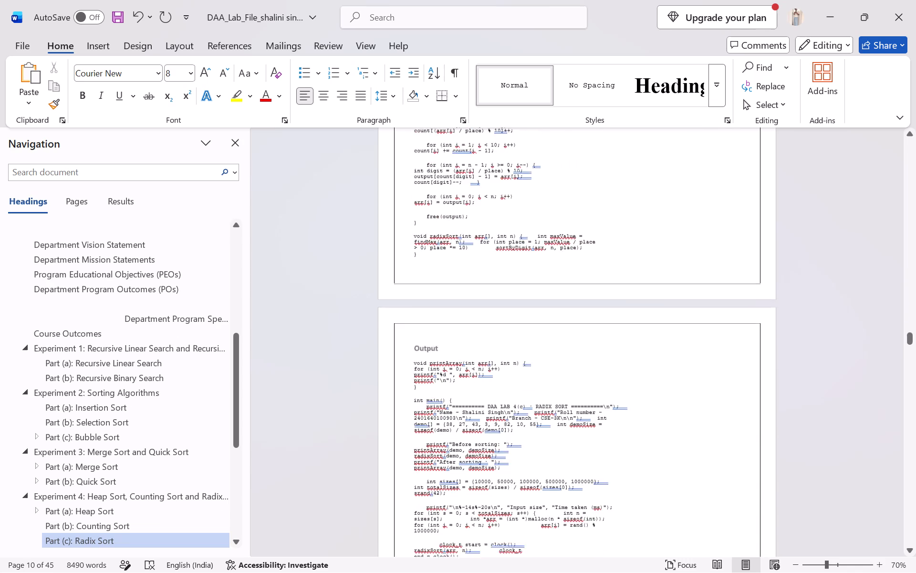
pyautogui.scroll(-8, 410, 374)
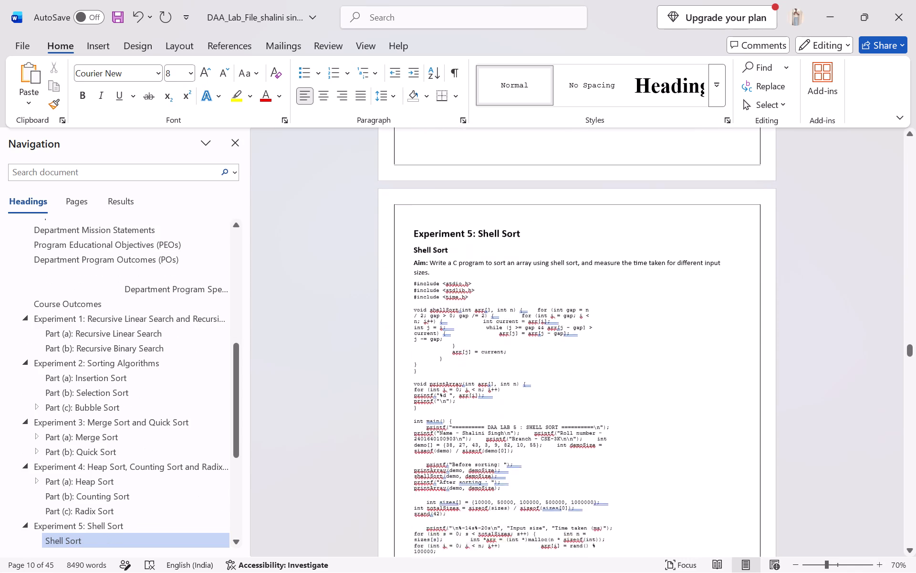
pyautogui.scroll(-3, 410, 374)
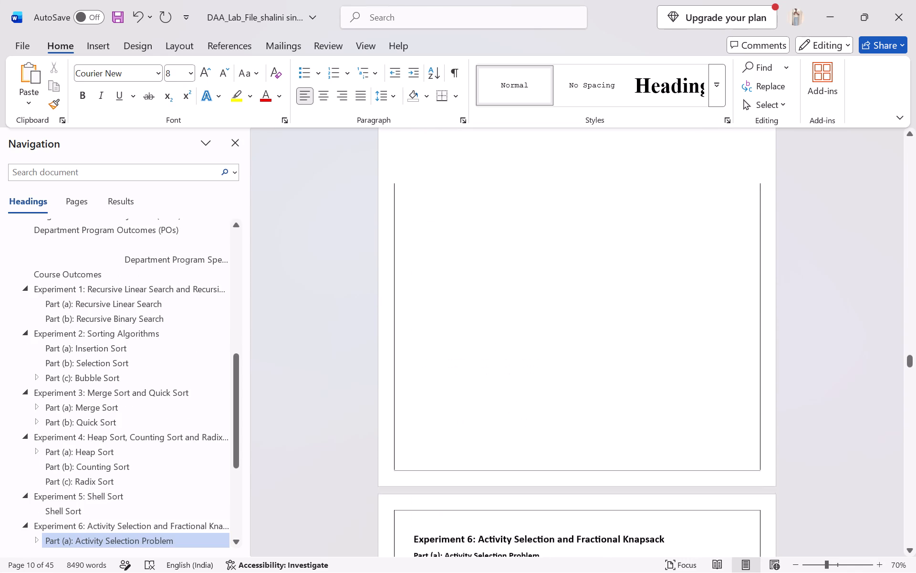
# Examine the page layout of Experiments 6 and 7 up to the start of Experiment 8.
pyautogui.scroll(-7, 410, 374)
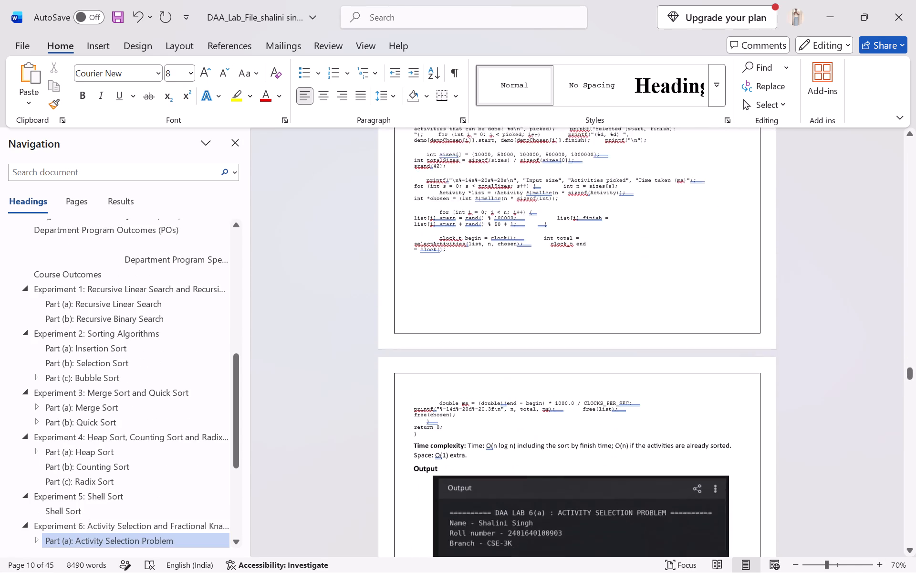
pyautogui.scroll(-9, 410, 374)
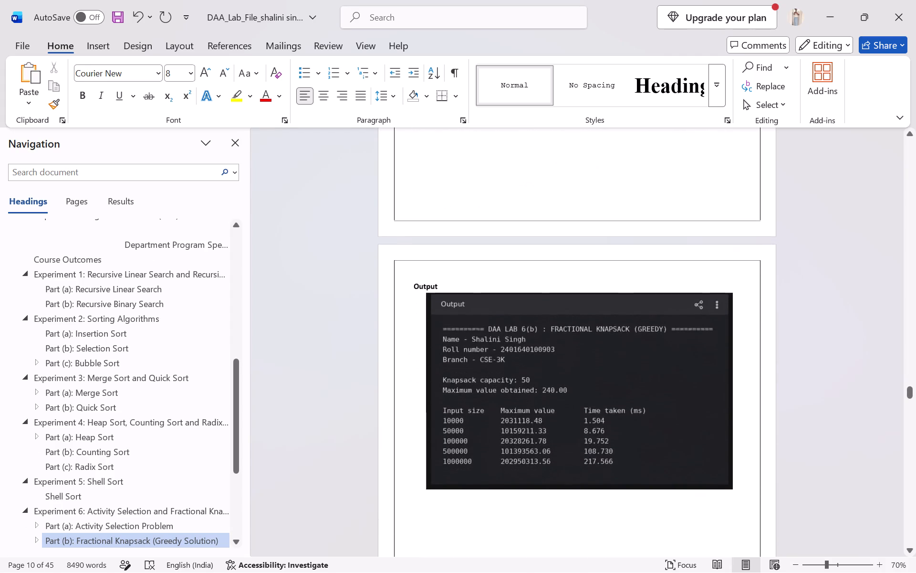
pyautogui.scroll(-7, 410, 374)
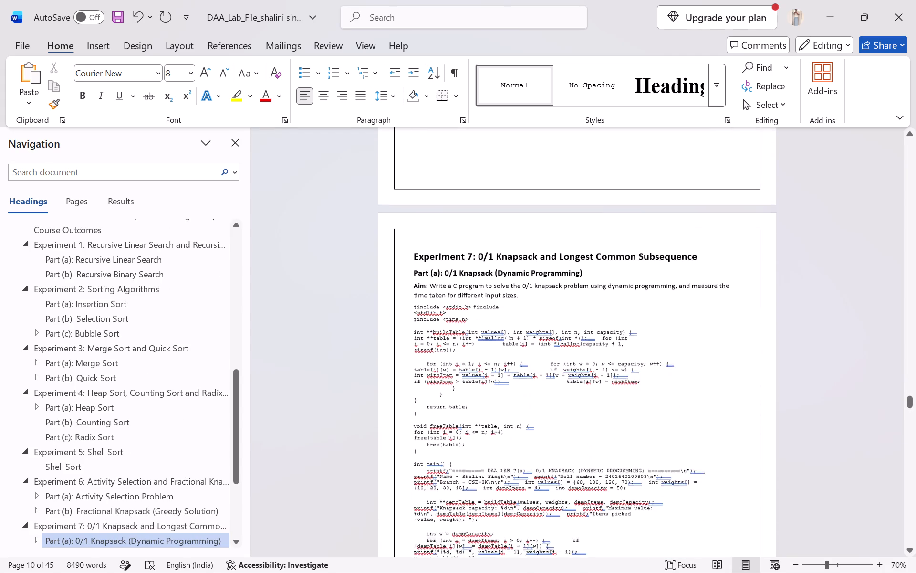
pyautogui.scroll(-8, 410, 374)
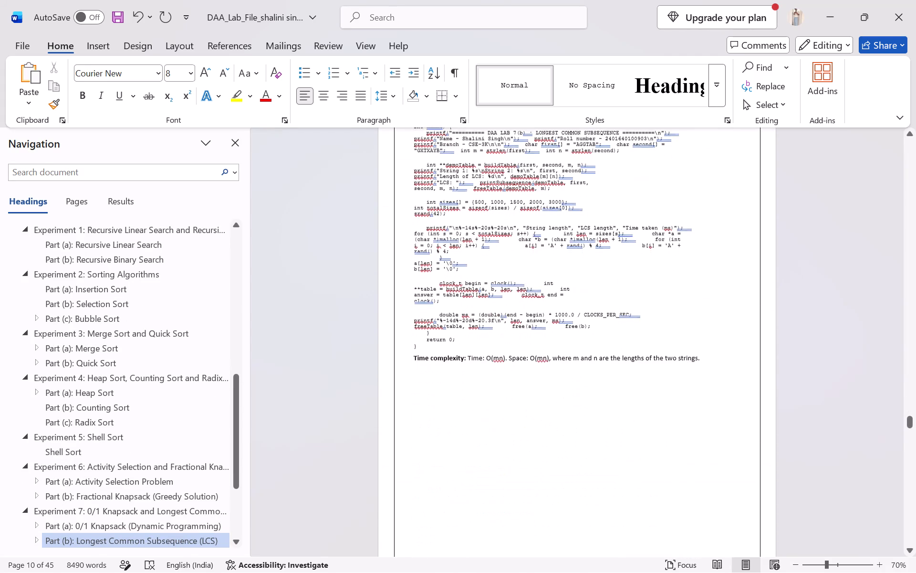
pyautogui.scroll(-12, 410, 374)
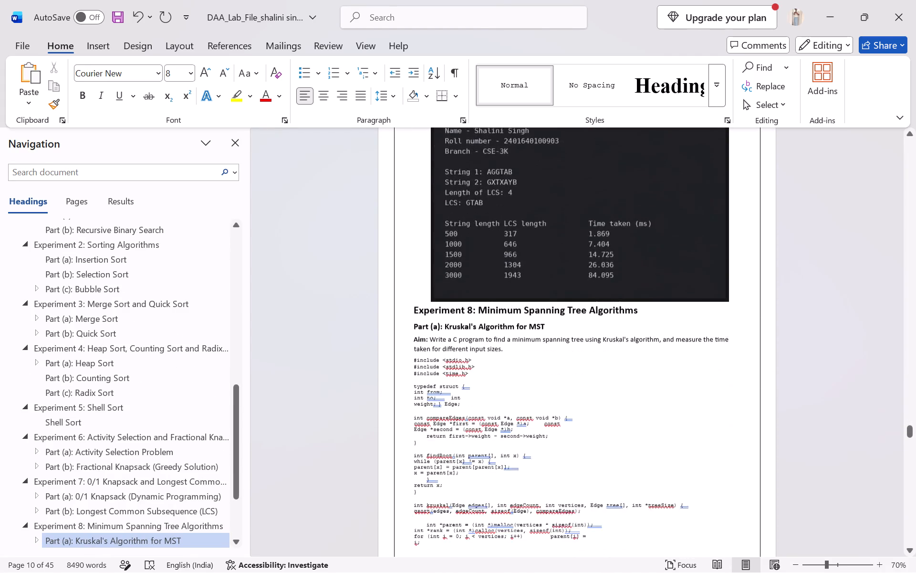
pyautogui.scroll(7, 410, 374)
pyautogui.scroll(-1, 410, 374)
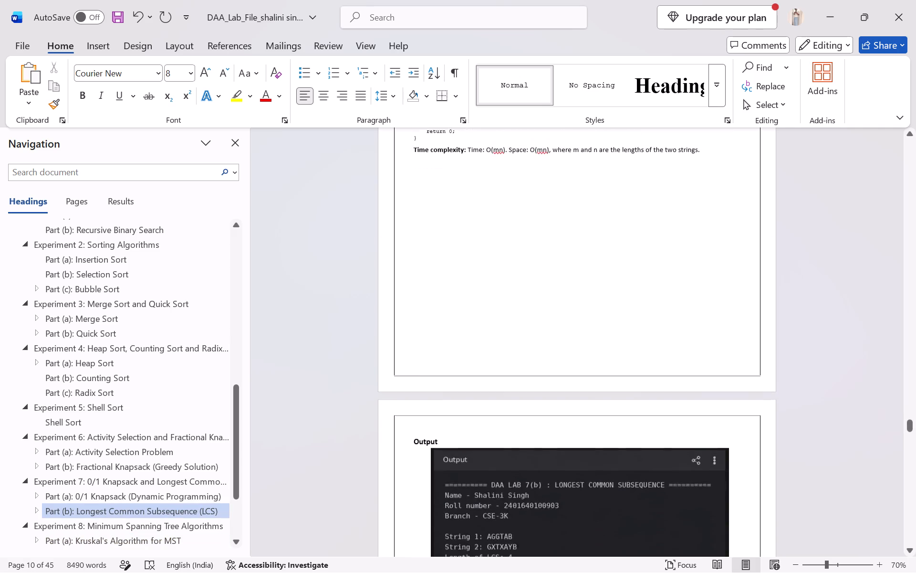
pyautogui.scroll(-3, 410, 374)
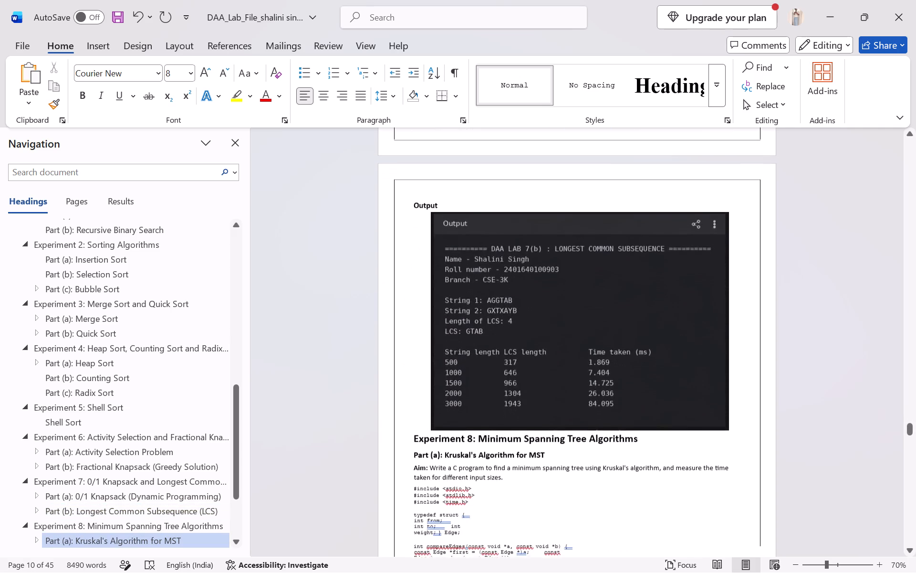
pyautogui.scroll(1, 410, 374)
pyautogui.scroll(-1, 410, 374)
pyautogui.scroll(1, 410, 374)
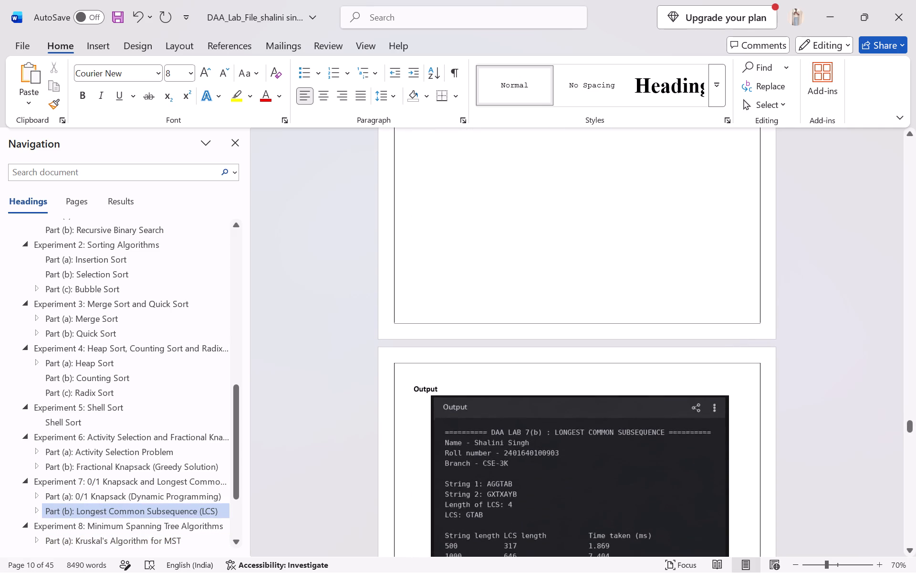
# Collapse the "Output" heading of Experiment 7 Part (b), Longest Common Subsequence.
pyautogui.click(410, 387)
# Examine the page layout of Experiment 8, covering Kruskal's and Prim's algorithms.
pyautogui.scroll(-2, 410, 387)
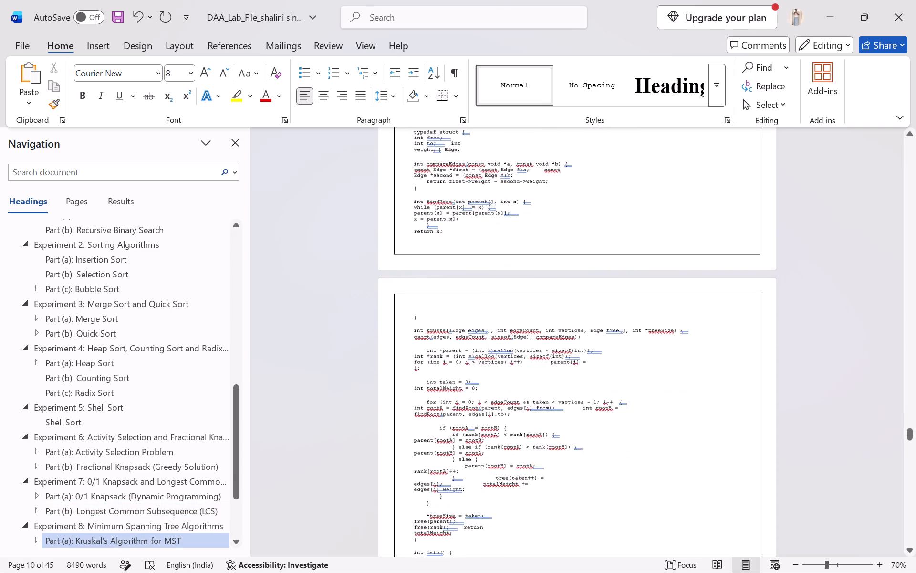
pyautogui.scroll(-10, 410, 387)
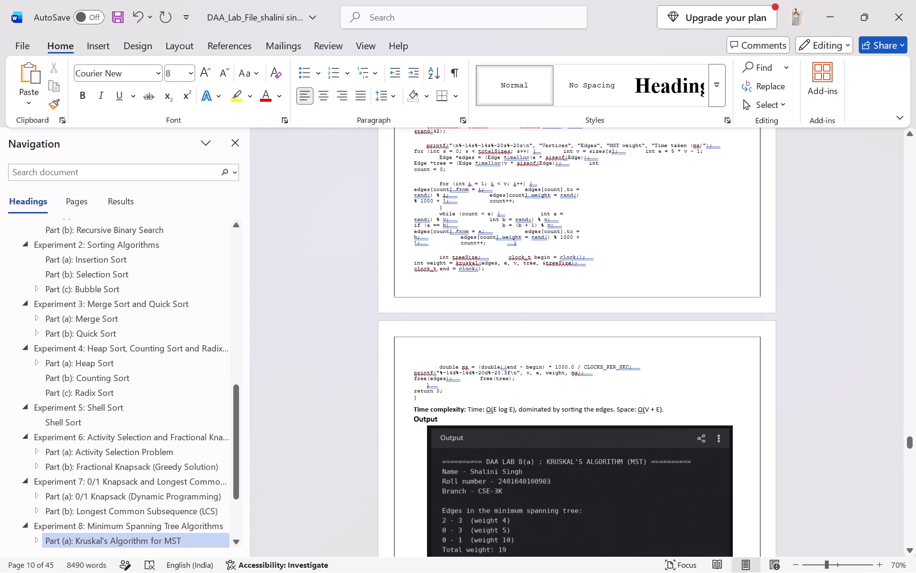
pyautogui.scroll(-6, 410, 387)
pyautogui.scroll(2, 410, 387)
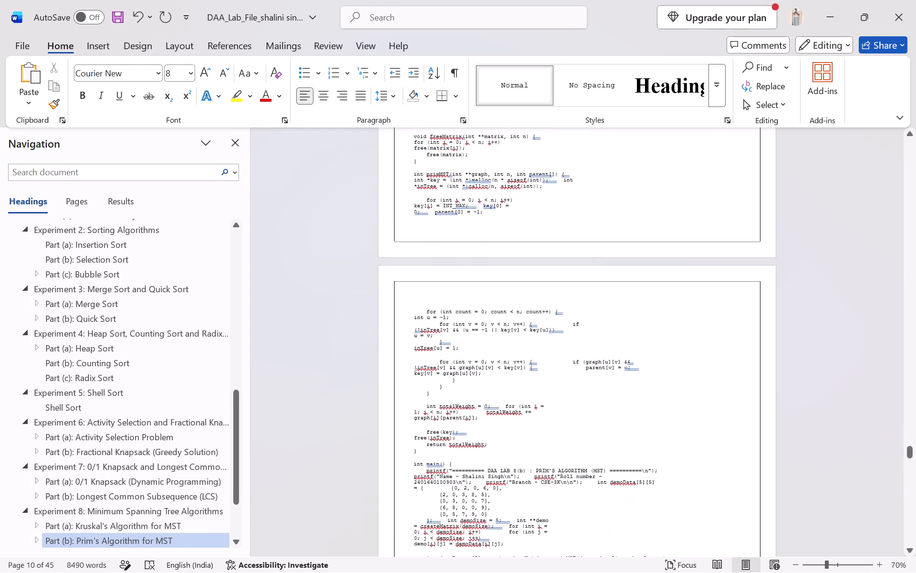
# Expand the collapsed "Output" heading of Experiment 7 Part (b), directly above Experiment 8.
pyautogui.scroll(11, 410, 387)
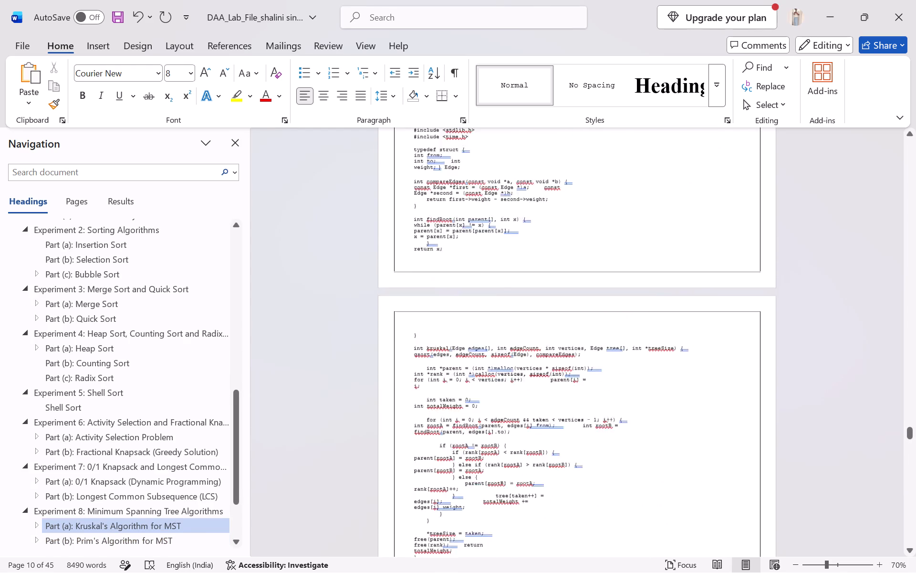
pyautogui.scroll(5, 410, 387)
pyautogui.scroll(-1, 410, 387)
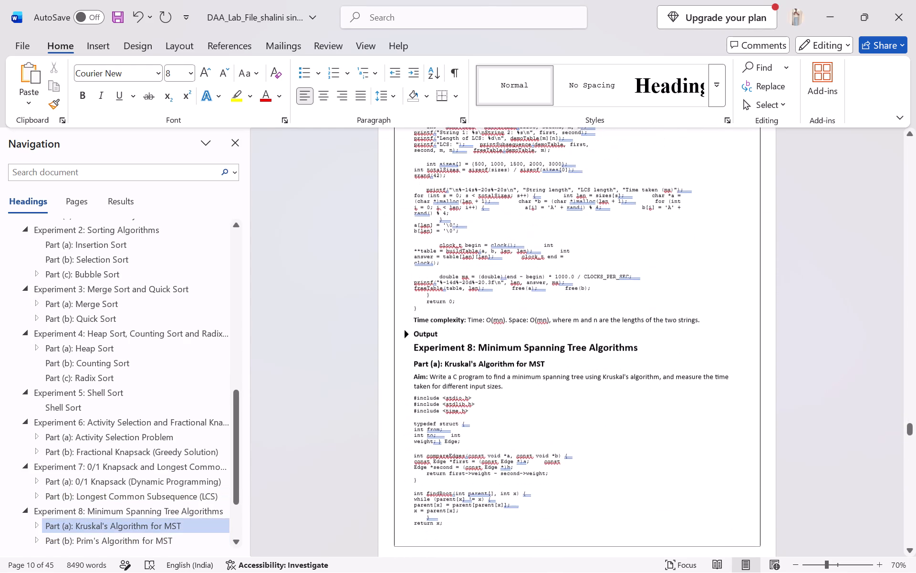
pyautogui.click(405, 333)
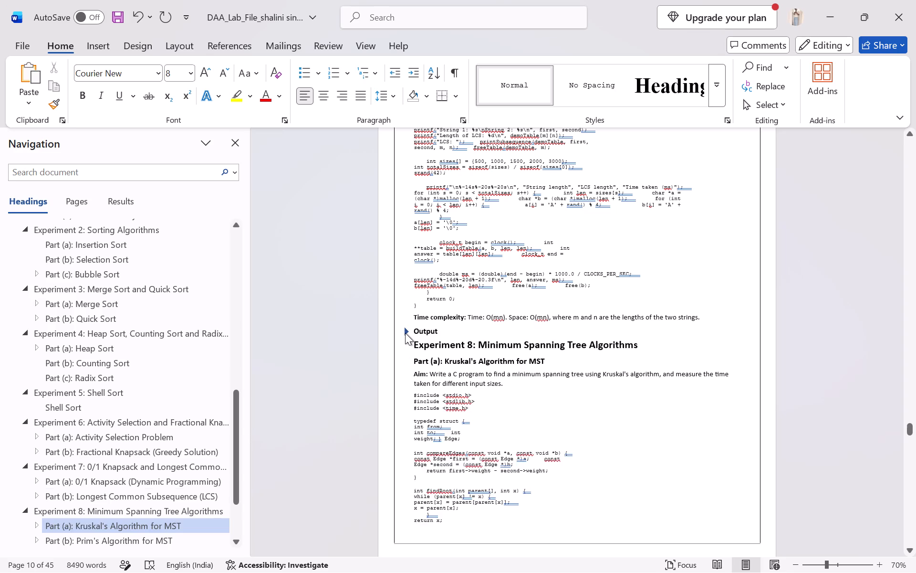
# Merge Experiment 7 Part (b)'s "Output" heading into the preceding time-complexity line, deleting back through the "ngs." of "strings.".
pyautogui.scroll(6, 405, 333)
pyautogui.scroll(-2, 405, 333)
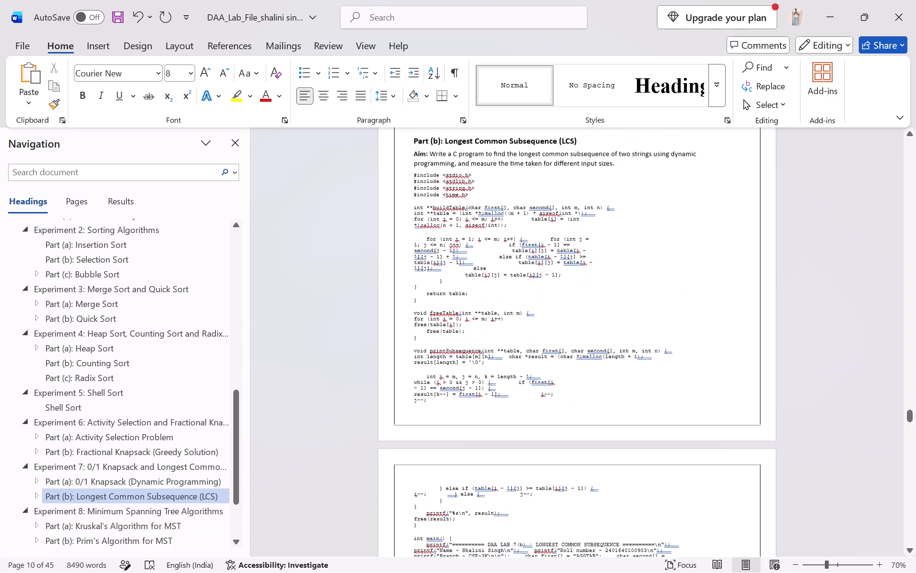
pyautogui.scroll(-5, 405, 333)
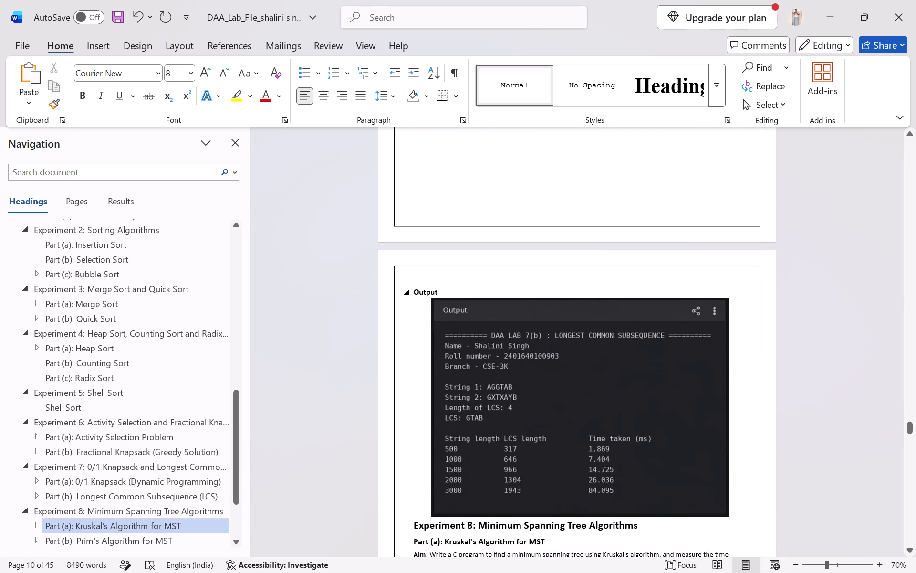
pyautogui.click(427, 280)
pyautogui.click(409, 304)
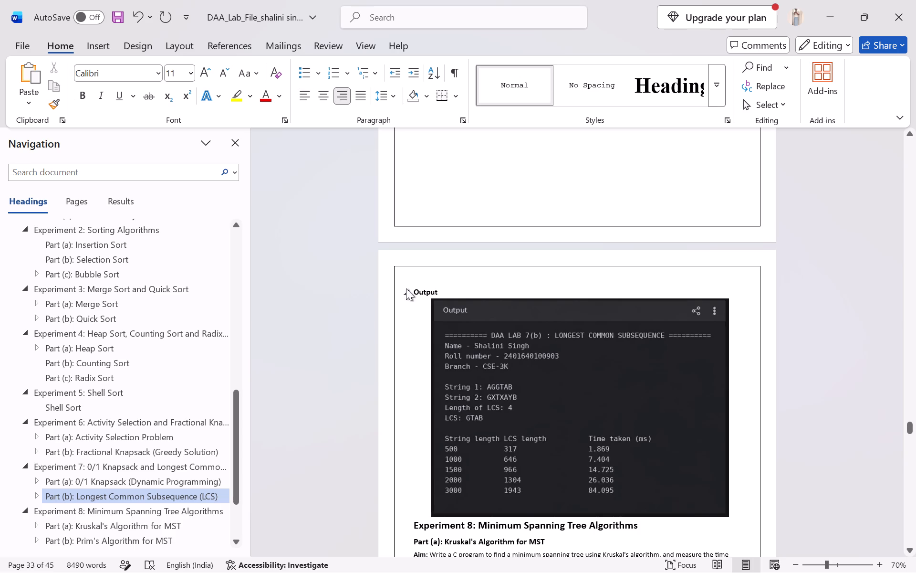
pyautogui.click(410, 285)
pyautogui.press('BackSpace')
pyautogui.press('BackSpace')
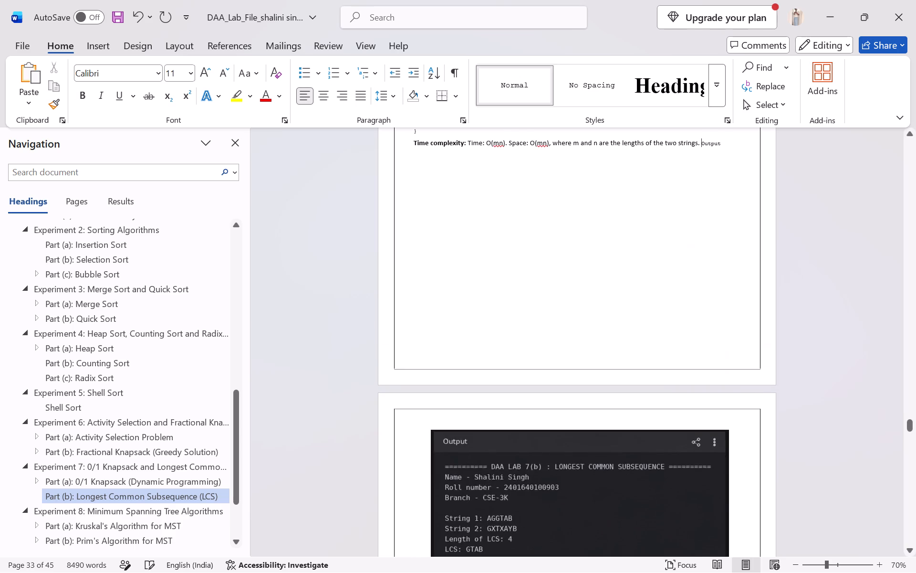
pyautogui.press('BackSpace')
pyautogui.press('BackSpace')
pyautogui.press('BackSpace')
pyautogui.press('BackSpace')
pyautogui.press('BackSpace')
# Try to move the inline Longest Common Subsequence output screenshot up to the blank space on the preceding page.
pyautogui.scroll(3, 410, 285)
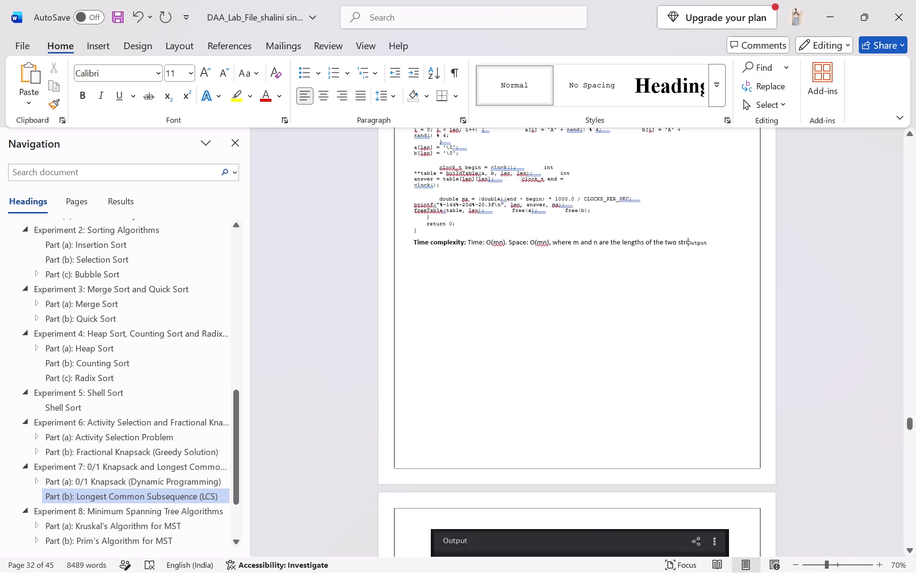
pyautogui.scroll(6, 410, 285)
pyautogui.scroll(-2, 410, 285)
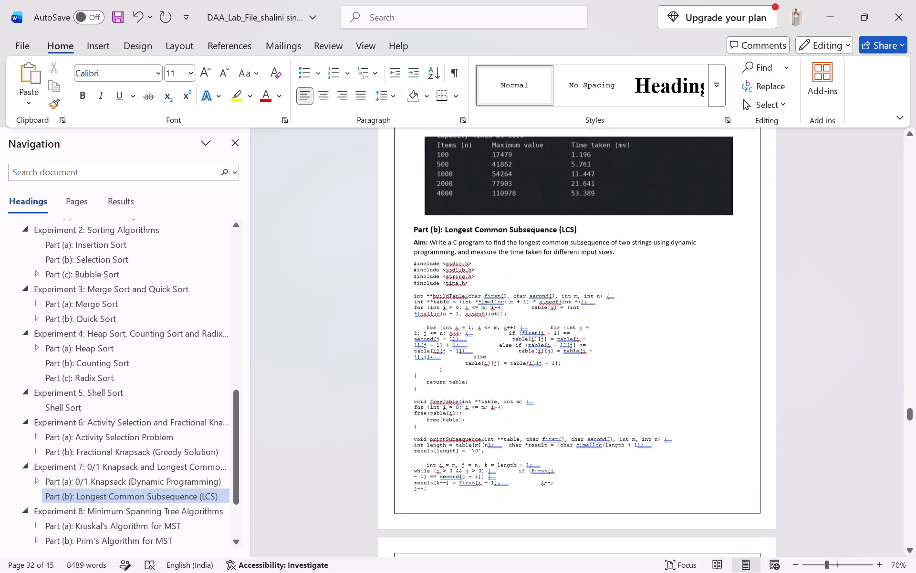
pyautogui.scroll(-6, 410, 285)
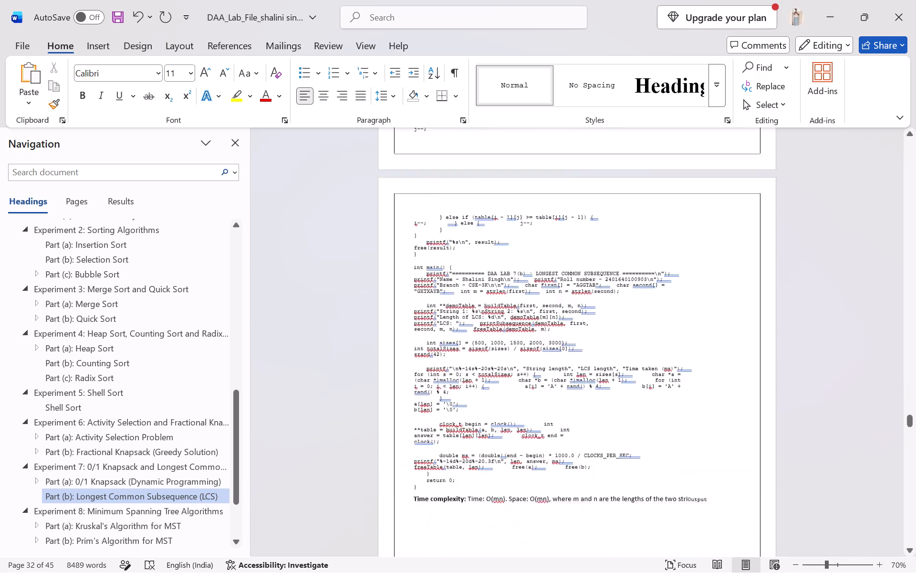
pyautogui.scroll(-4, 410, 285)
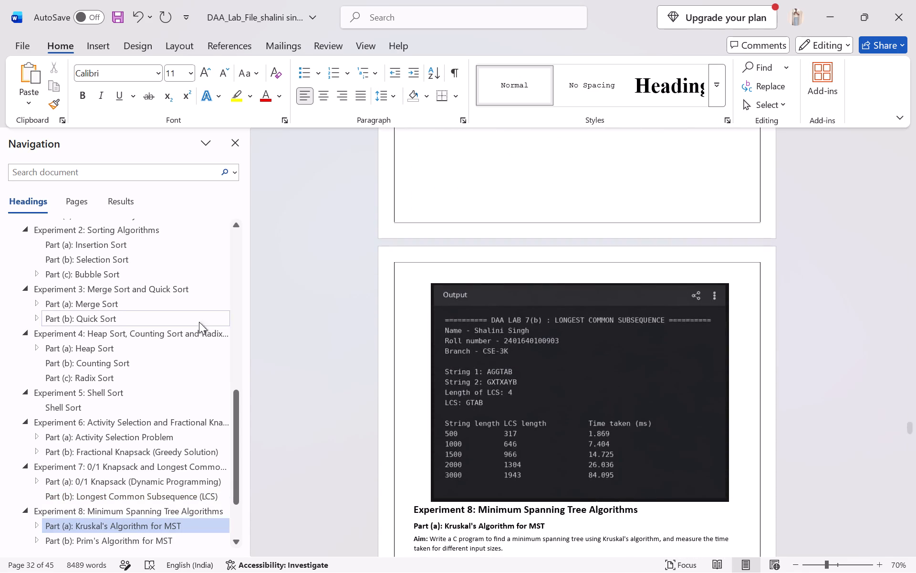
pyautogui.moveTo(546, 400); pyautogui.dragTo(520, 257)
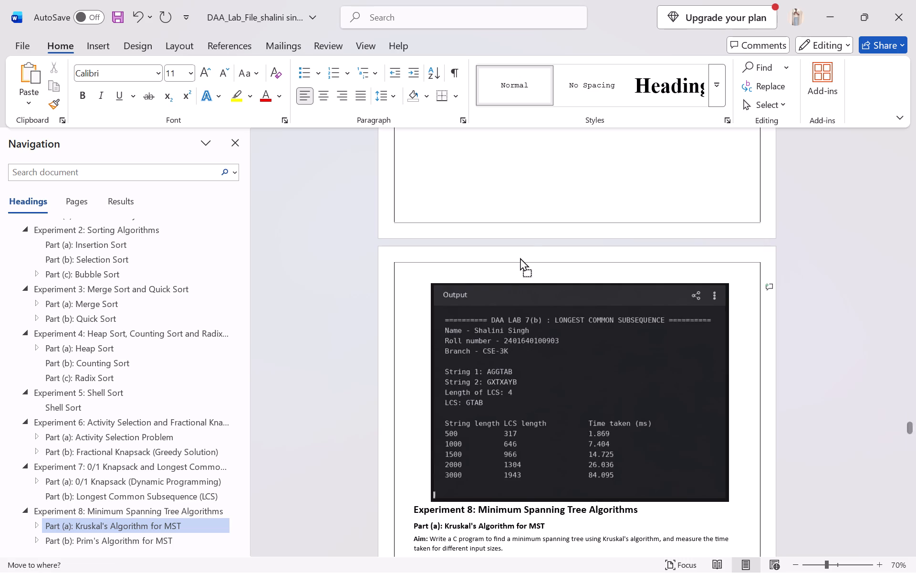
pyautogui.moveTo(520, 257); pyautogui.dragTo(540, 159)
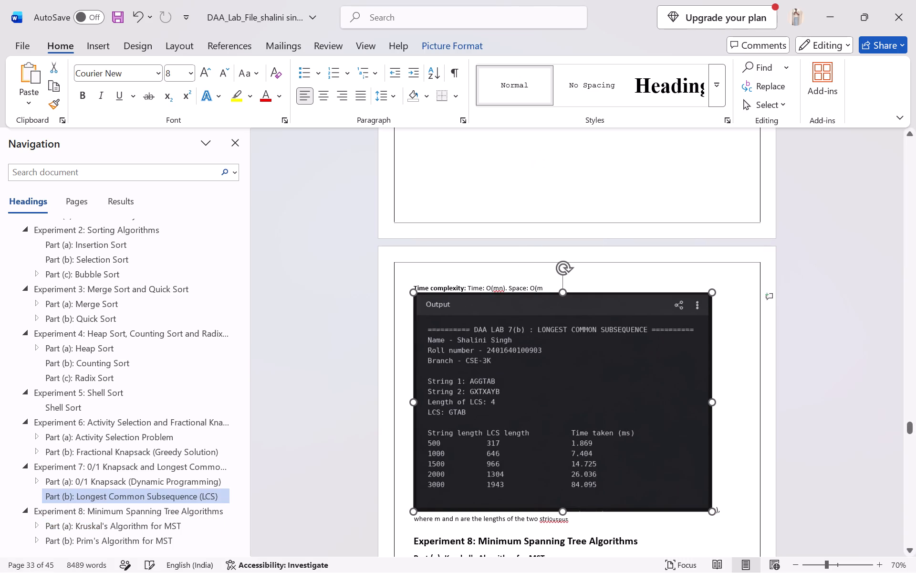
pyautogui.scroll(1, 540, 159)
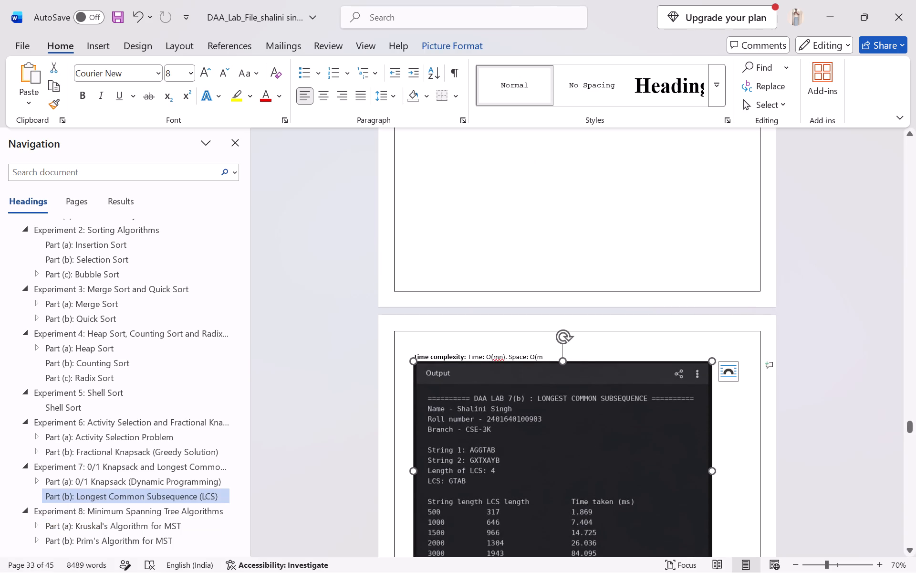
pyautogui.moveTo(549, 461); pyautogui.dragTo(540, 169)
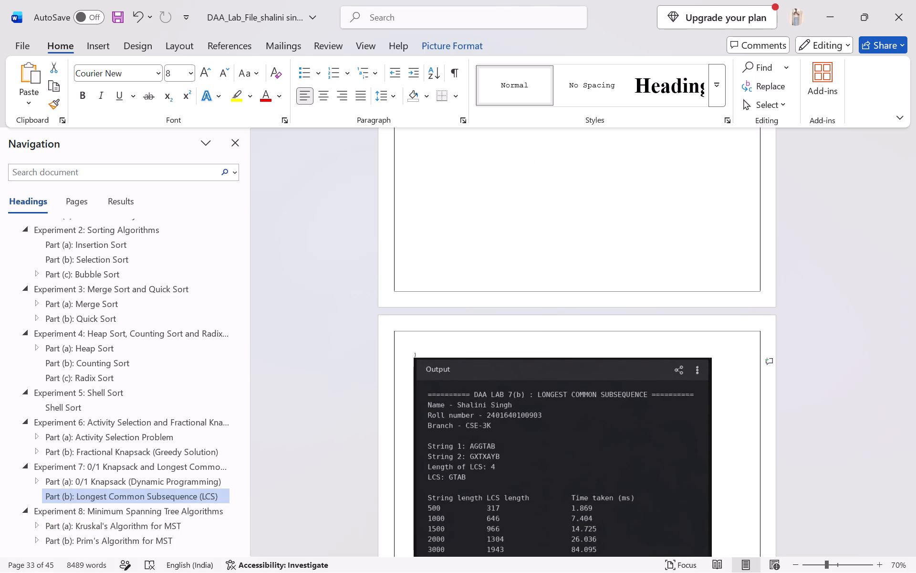
# Set the Longest Common Subsequence output screenshot to Square text wrapping with its position fixed on the page.
pyautogui.click(582, 412)
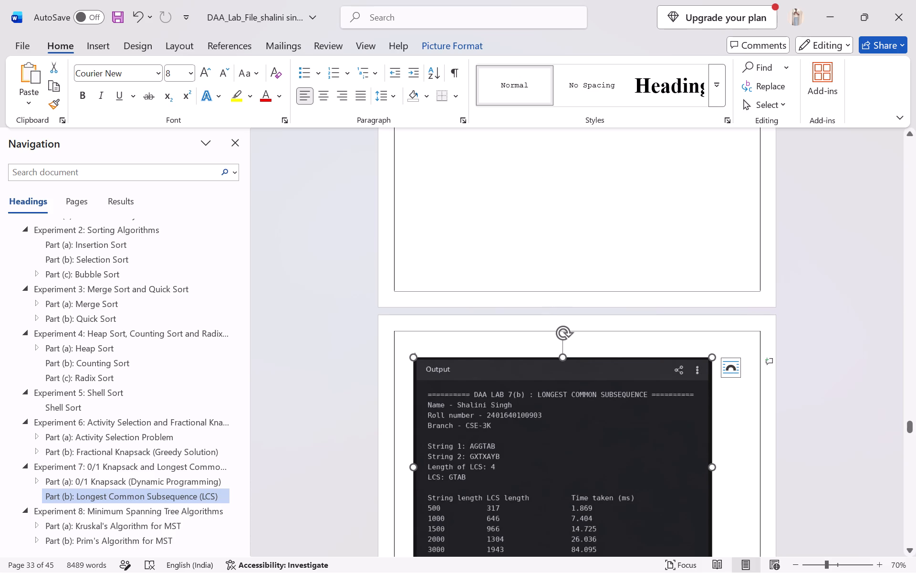
pyautogui.click(736, 367)
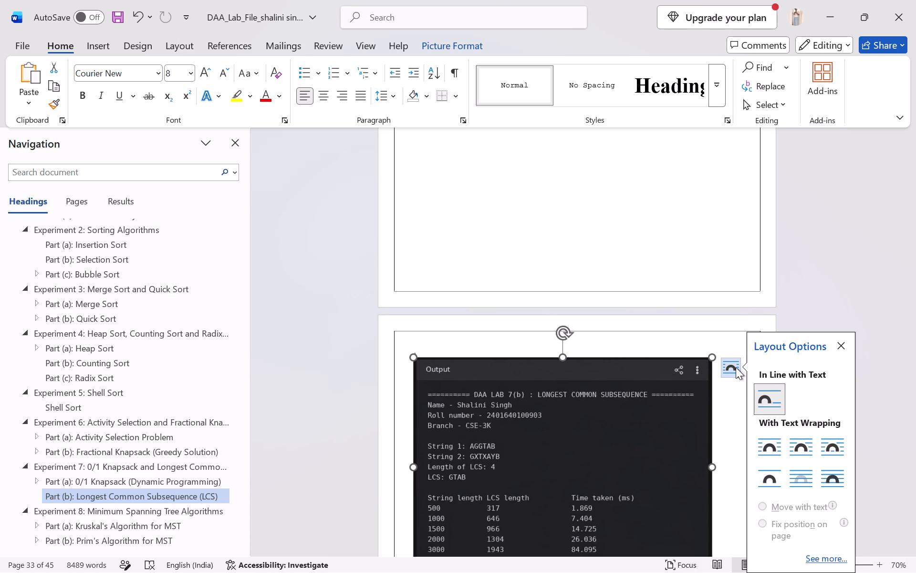
pyautogui.click(761, 453)
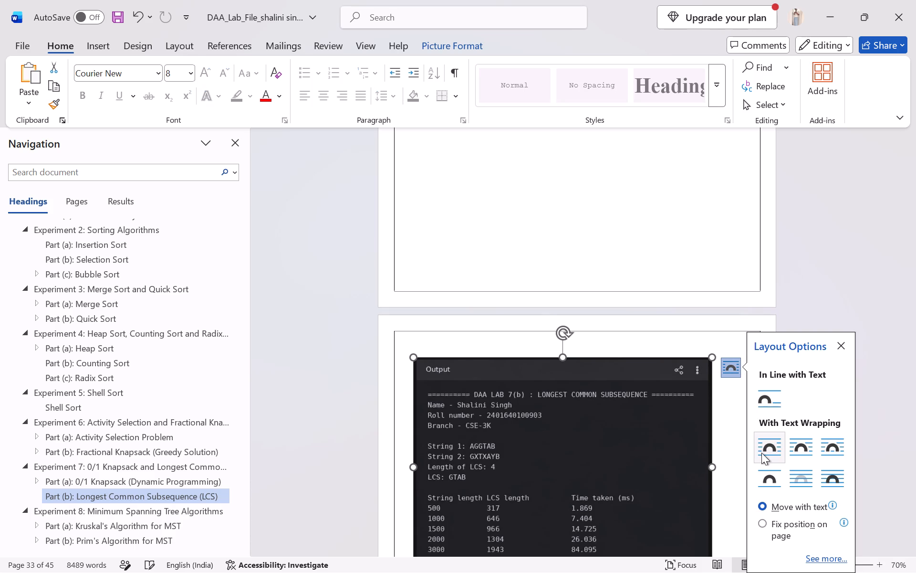
pyautogui.click(765, 522)
# Move the Longest Common Subsequence output screenshot onto the preceding page, into the space beneath the program code.
pyautogui.moveTo(593, 475); pyautogui.dragTo(577, 294)
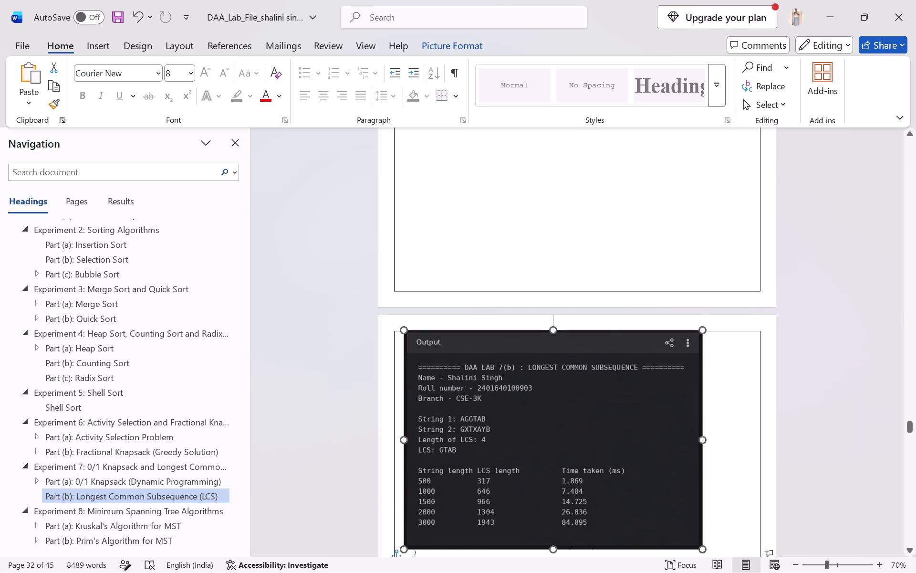
pyautogui.moveTo(577, 294); pyautogui.dragTo(583, 187)
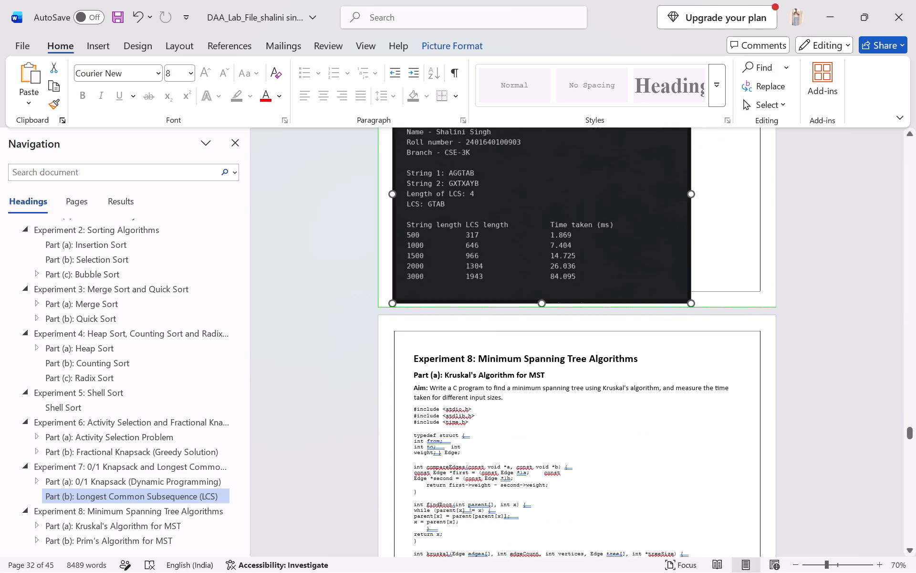
pyautogui.moveTo(583, 187); pyautogui.dragTo(586, 181)
# Align the output screenshot with the left text margin, just below the code's closing brace and inside the page border.
pyautogui.scroll(2, 586, 181)
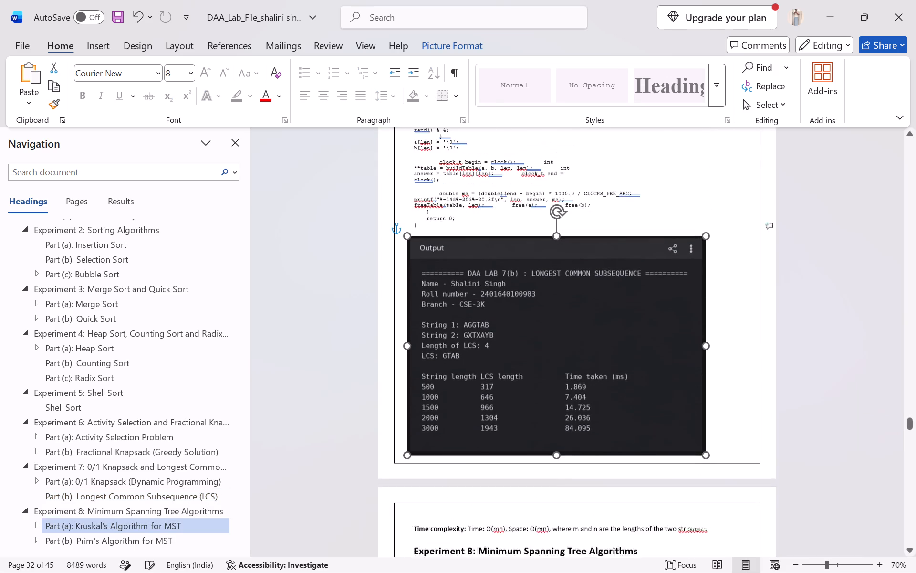
pyautogui.scroll(2, 586, 181)
pyautogui.scroll(-1, 586, 181)
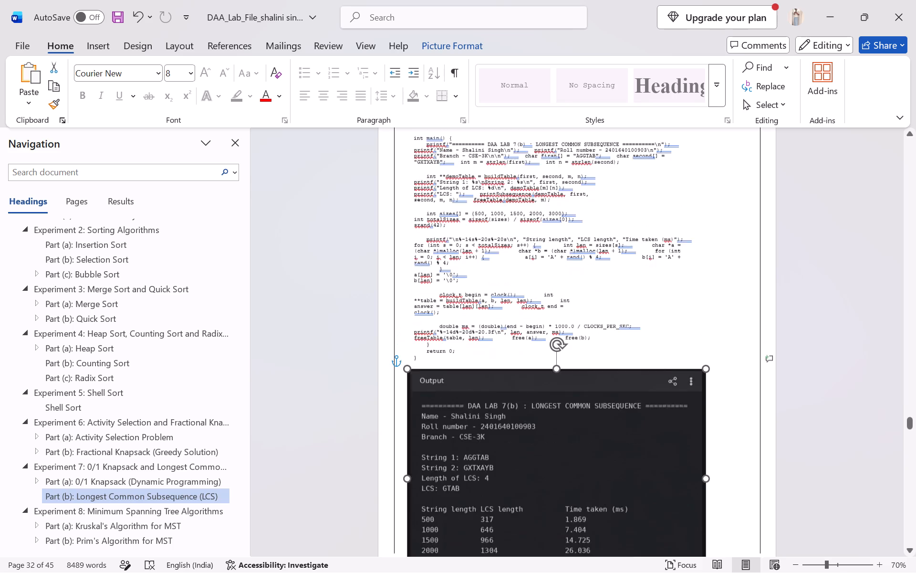
pyautogui.scroll(-1, 586, 181)
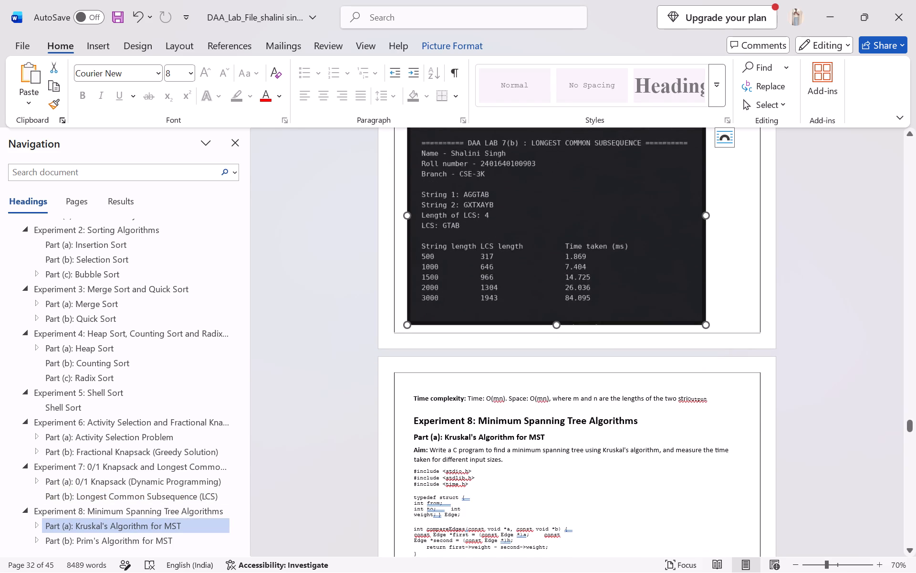
pyautogui.moveTo(531, 223); pyautogui.dragTo(550, 213)
pyautogui.scroll(1, 478, 361)
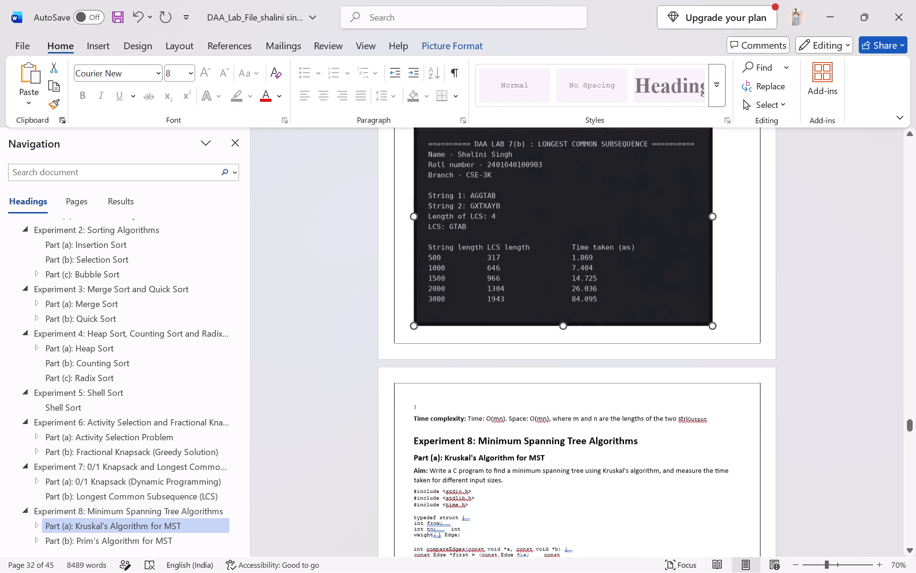
pyautogui.scroll(1, 478, 361)
pyautogui.scroll(-1, 491, 336)
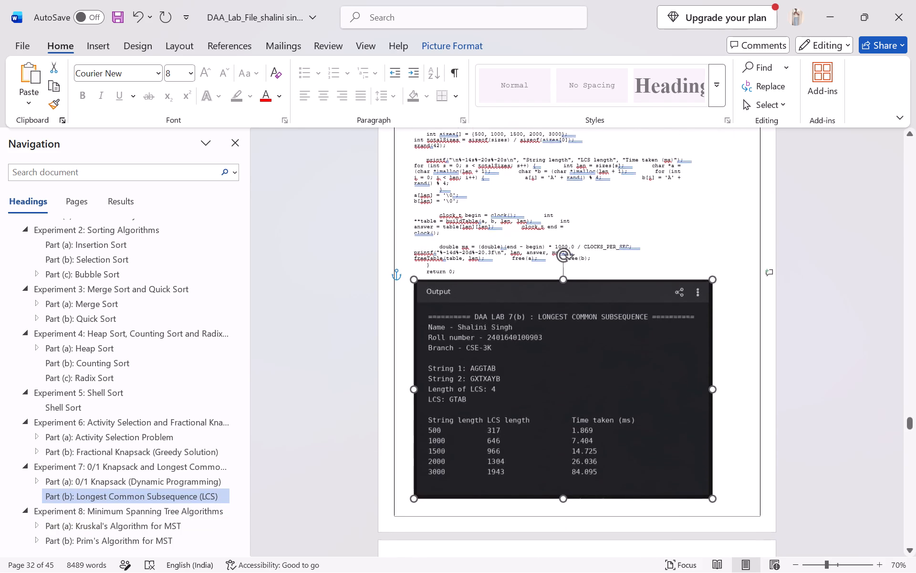
pyautogui.scroll(-1, 491, 336)
pyautogui.moveTo(551, 334); pyautogui.dragTo(552, 340)
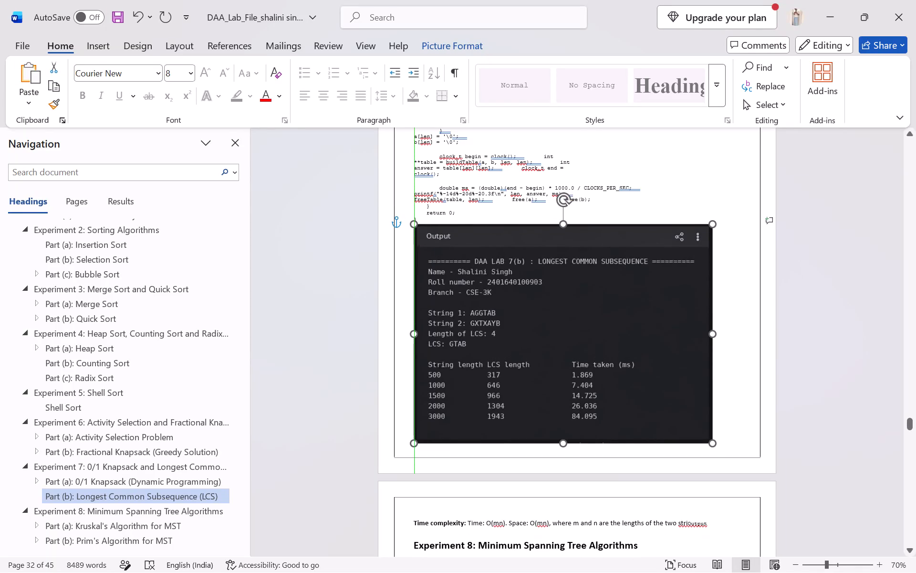
pyautogui.moveTo(552, 340); pyautogui.dragTo(557, 354)
pyautogui.moveTo(557, 354); pyautogui.dragTo(557, 345)
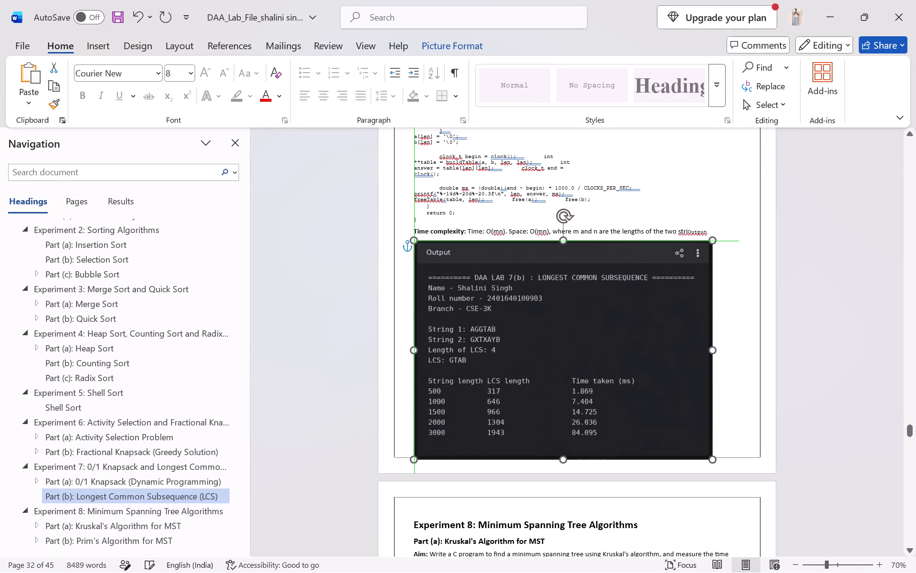
pyautogui.moveTo(557, 345); pyautogui.dragTo(557, 343)
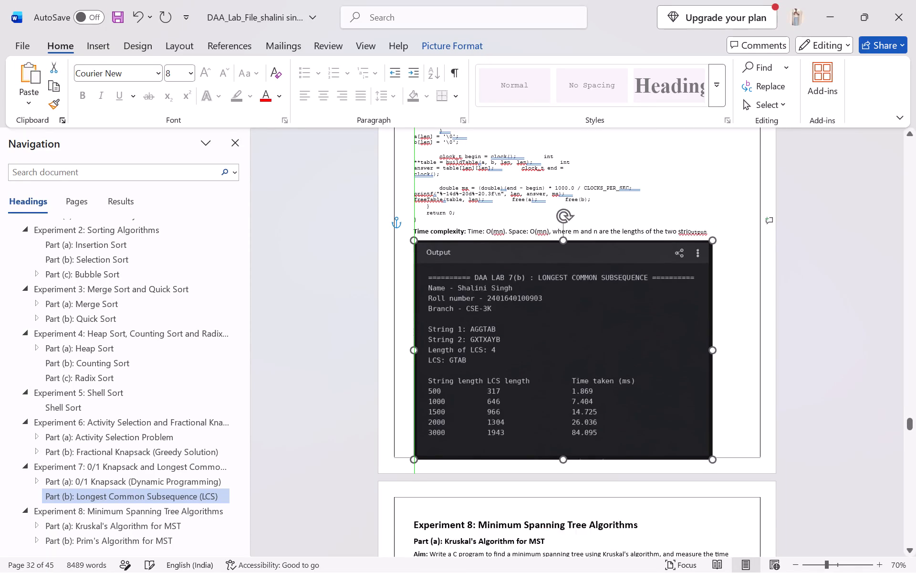
pyautogui.moveTo(557, 343); pyautogui.dragTo(557, 343)
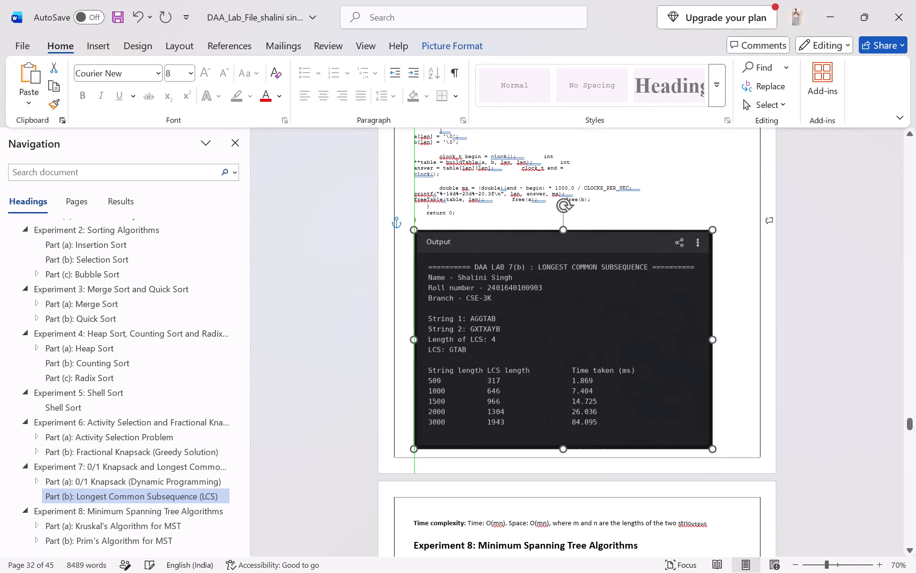
pyautogui.moveTo(557, 343); pyautogui.dragTo(557, 347)
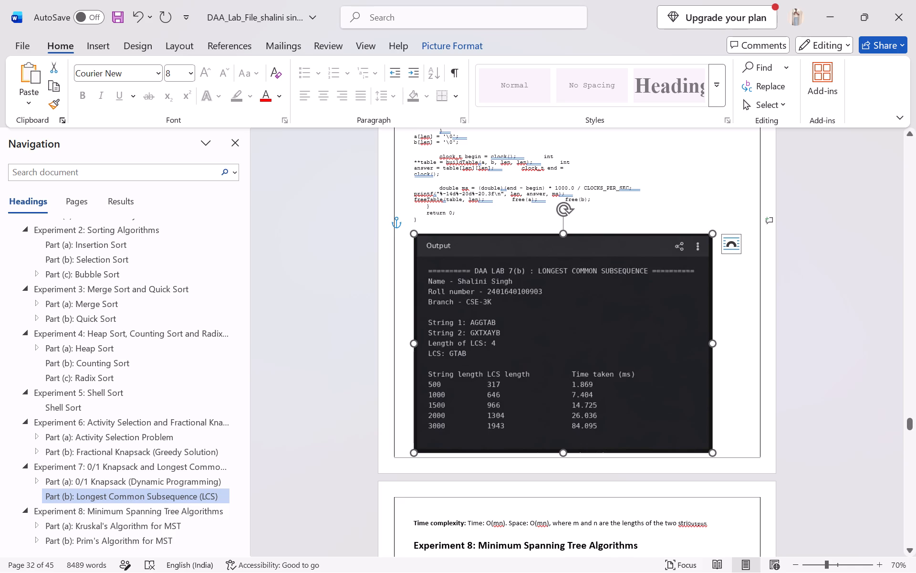
# Review the Experiment 7 pages, checking how the time complexity line, code and output screenshot are arranged in Parts (a) and (b).
pyautogui.moveTo(413, 523); pyautogui.dragTo(718, 525)
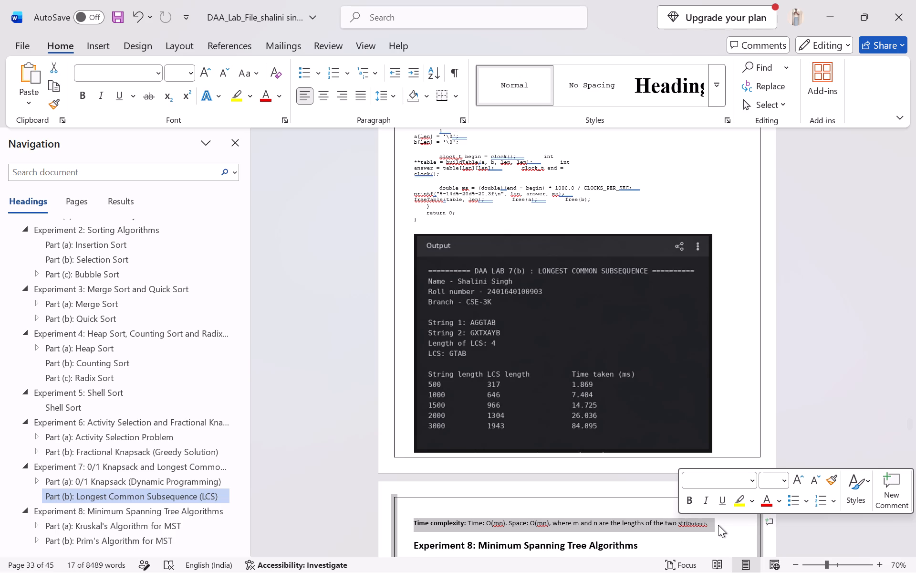
pyautogui.scroll(2, 718, 525)
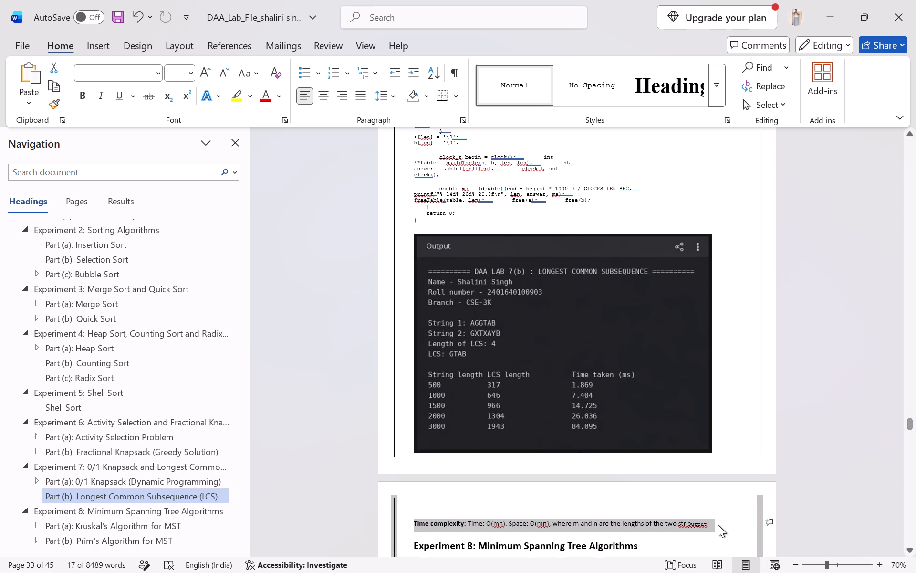
pyautogui.scroll(6, 718, 525)
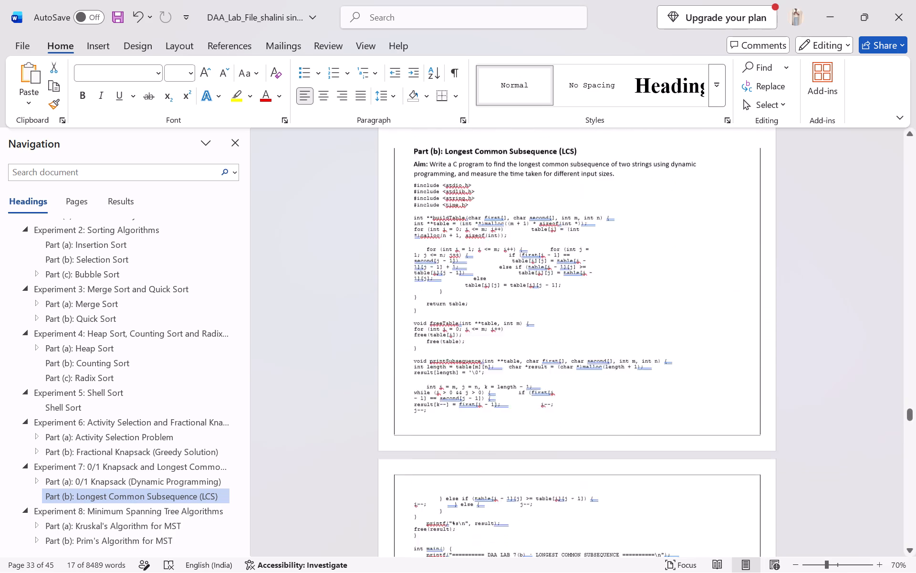
pyautogui.scroll(4, 718, 525)
pyautogui.scroll(-1, 718, 525)
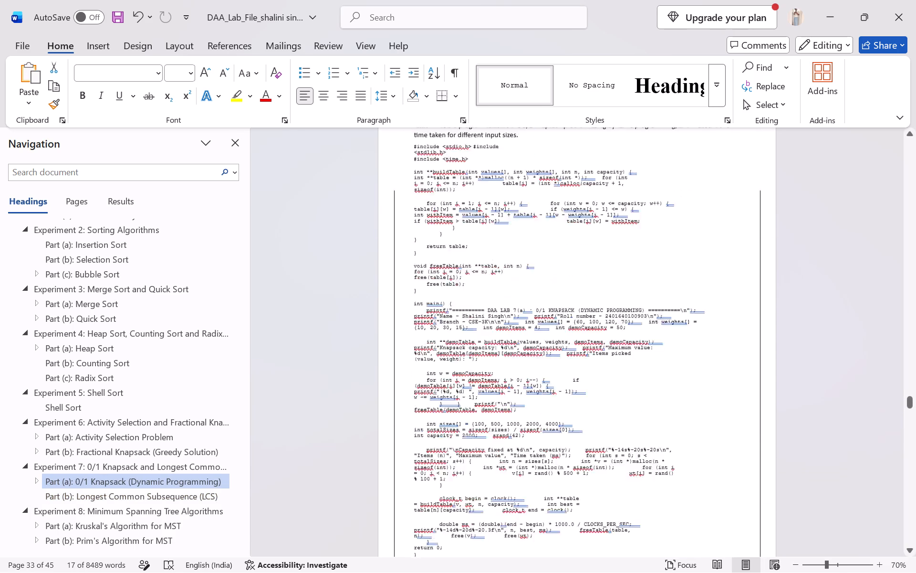
pyautogui.scroll(-1, 718, 525)
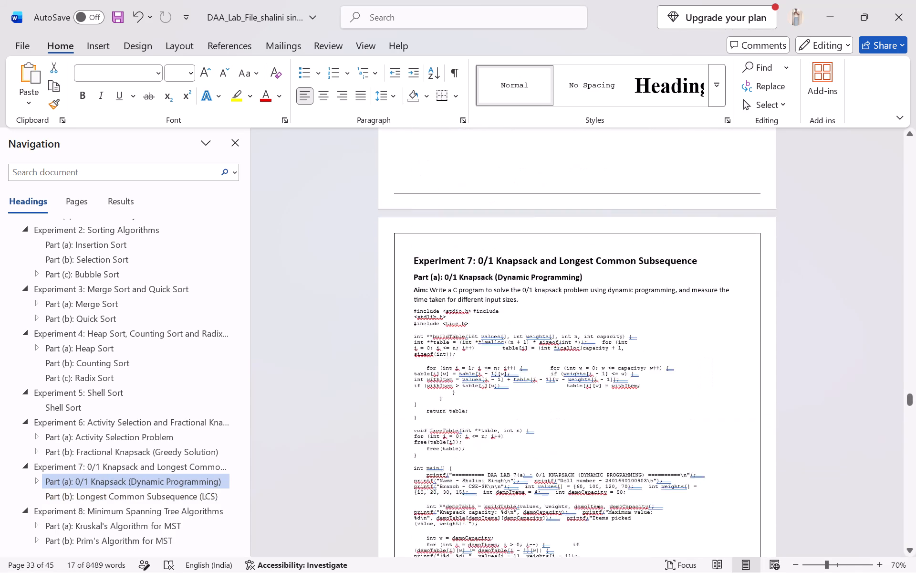
pyautogui.scroll(-1, 718, 525)
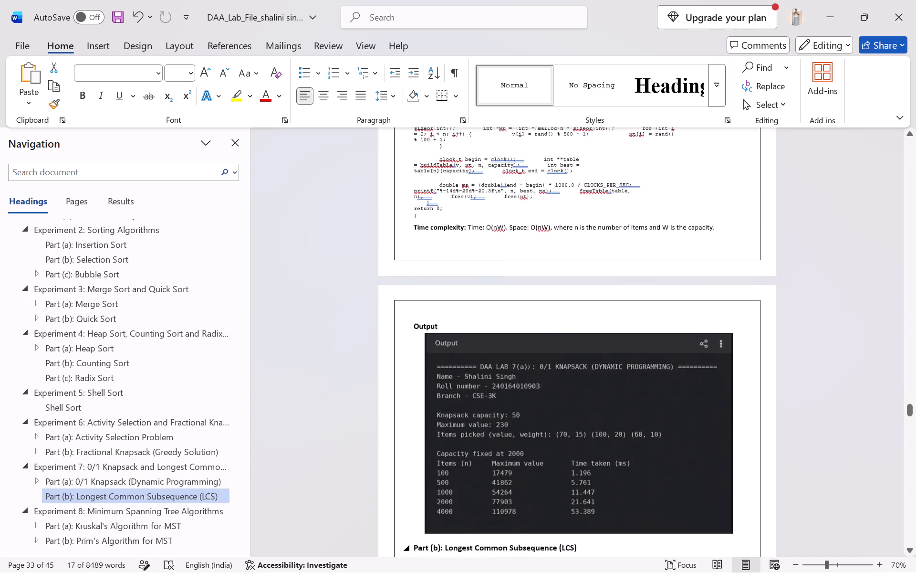
pyautogui.scroll(-4, 718, 525)
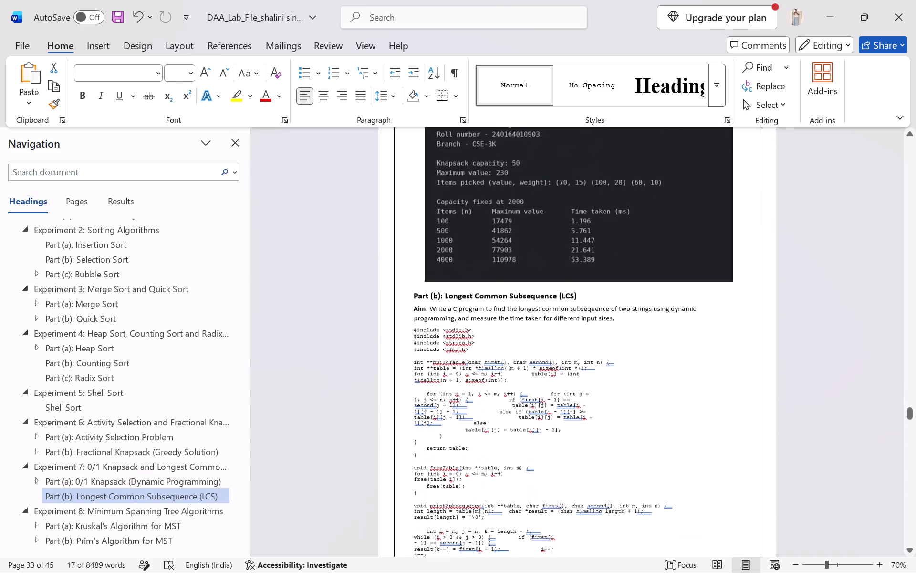
pyautogui.scroll(-5, 718, 525)
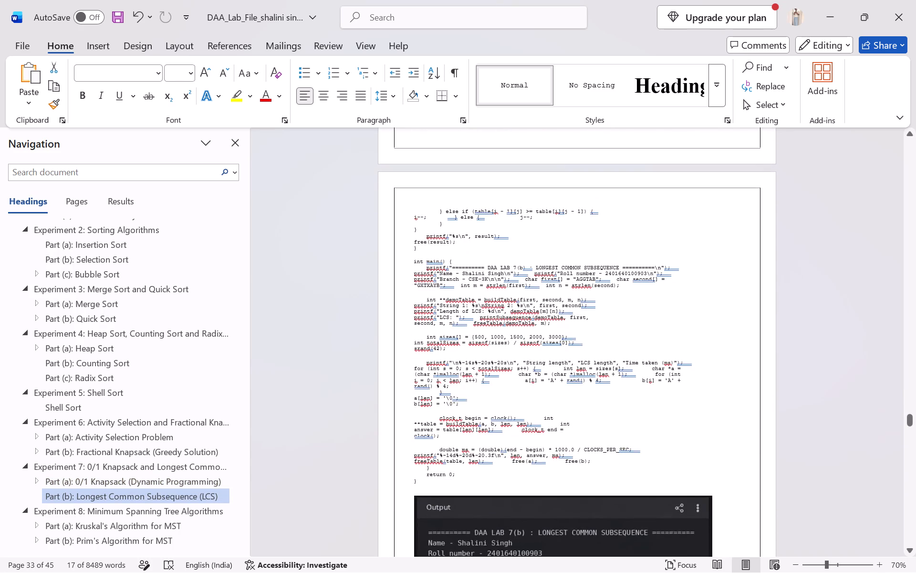
pyautogui.scroll(-7, 718, 525)
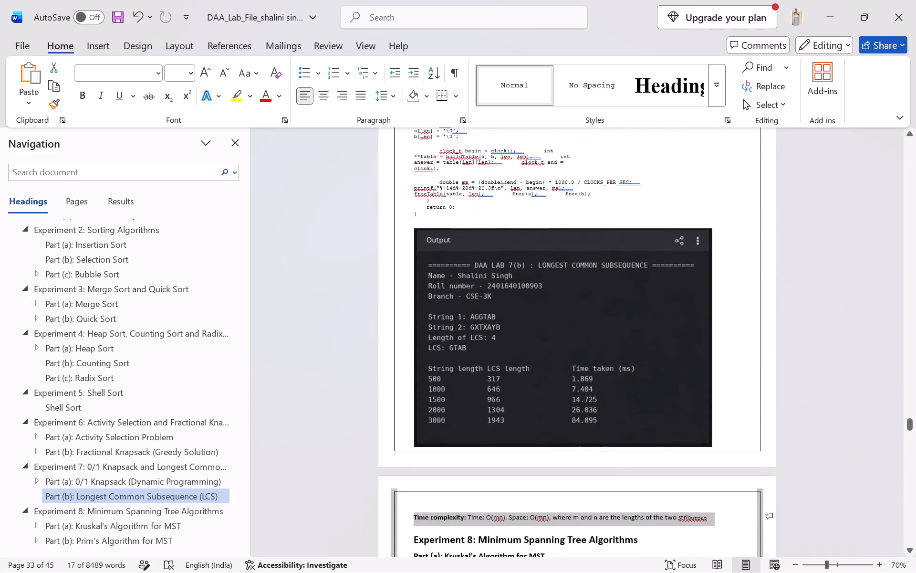
pyautogui.scroll(-1, 718, 525)
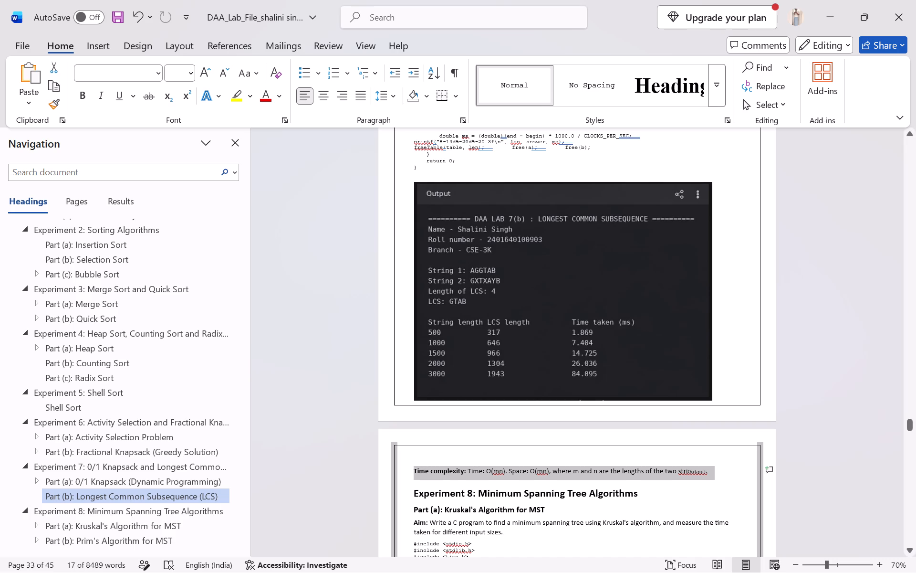
# Complete the cut-off word in Part (b)'s Time complexity line so that it reads "string".
pyautogui.click(688, 469)
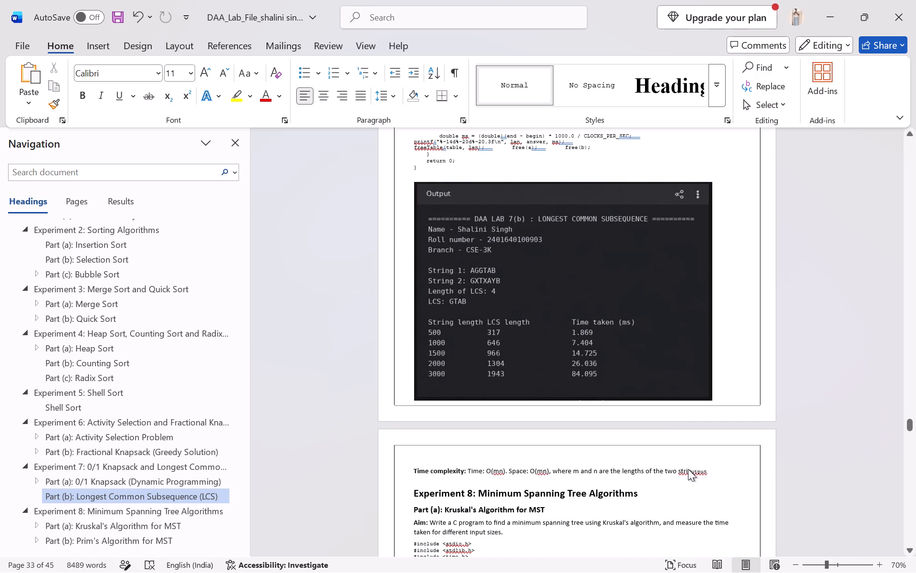
pyautogui.write('NG')
pyautogui.press('BackSpace')
pyautogui.press('BackSpace')
pyautogui.write('ng')
# Separate the stray word "Output" from the end of the Time complexity line and delete it along with its empty line.
pyautogui.press('Return')
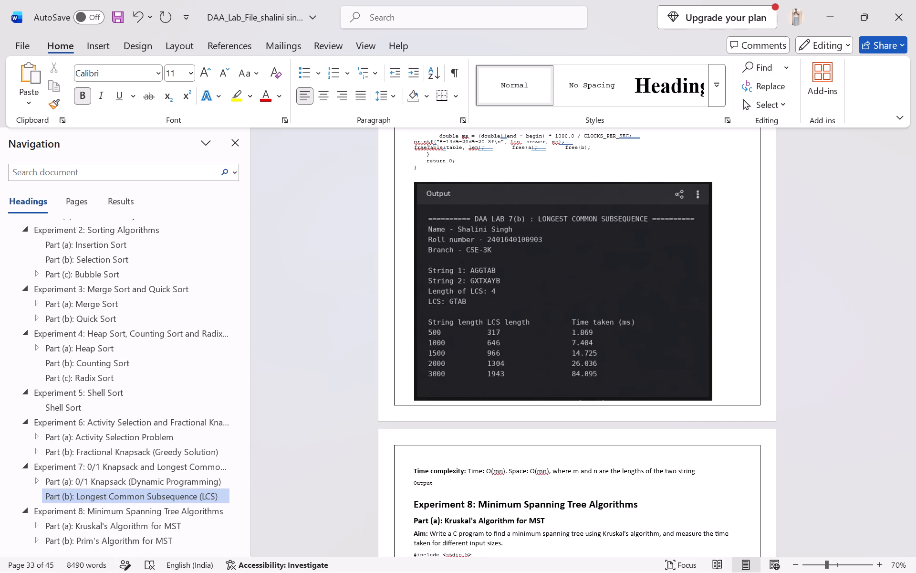
pyautogui.click(436, 487)
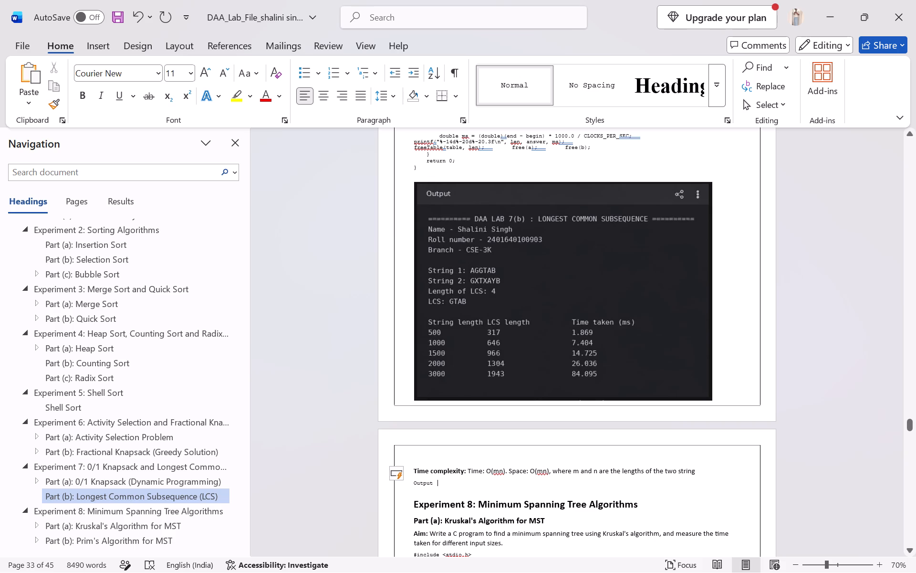
pyautogui.click(444, 485)
pyautogui.press('BackSpace')
pyautogui.press('BackSpace')
pyautogui.press('BackSpace')
pyautogui.press('BackSpace')
pyautogui.press('BackSpace')
pyautogui.press('BackSpace')
pyautogui.press('BackSpace')
pyautogui.press('BackSpace')
pyautogui.press('BackSpace')
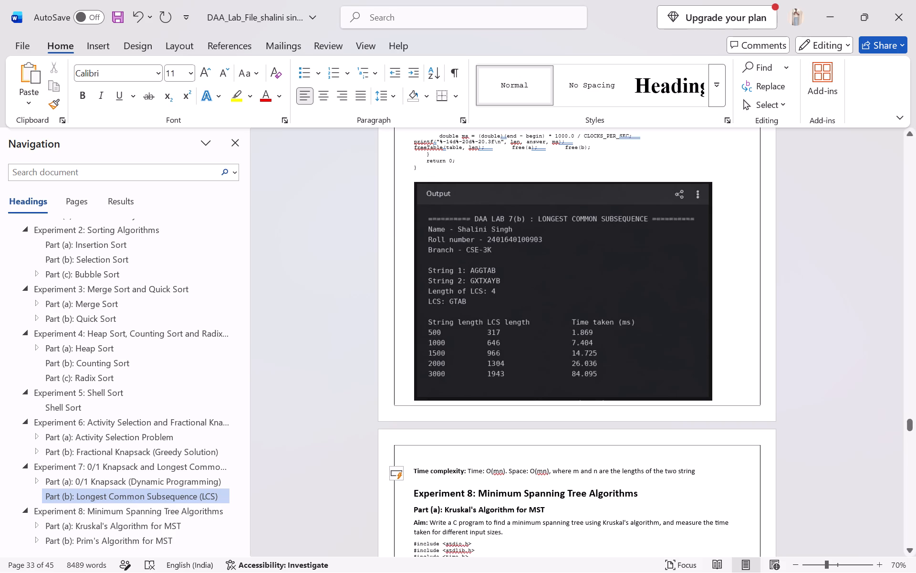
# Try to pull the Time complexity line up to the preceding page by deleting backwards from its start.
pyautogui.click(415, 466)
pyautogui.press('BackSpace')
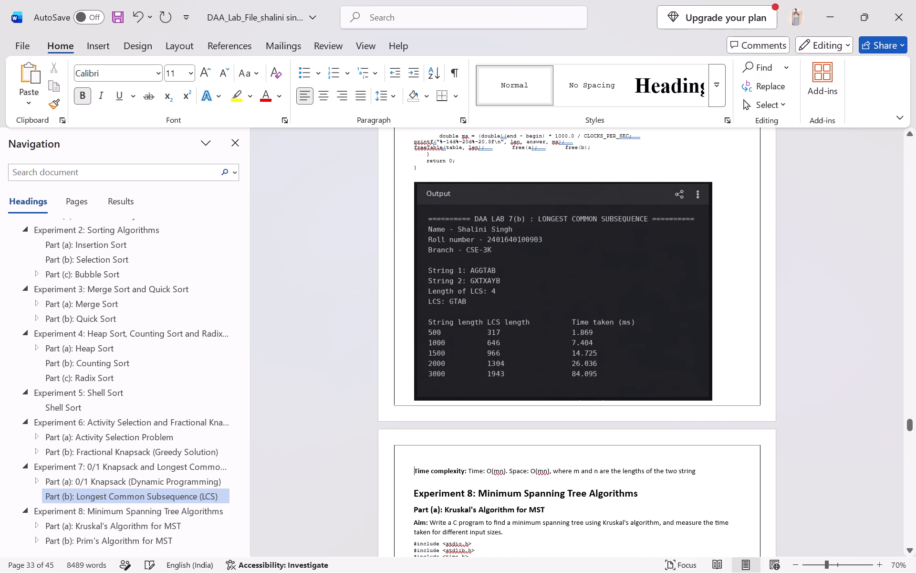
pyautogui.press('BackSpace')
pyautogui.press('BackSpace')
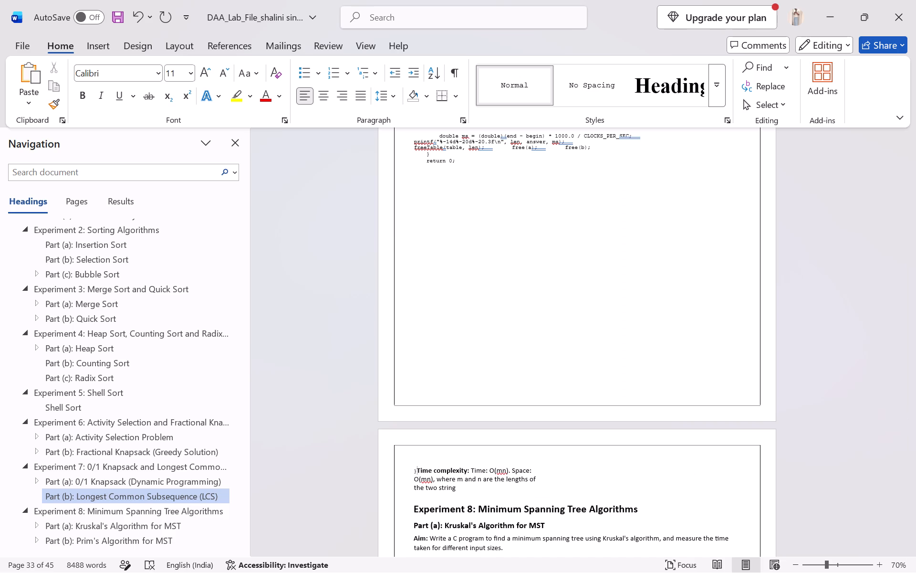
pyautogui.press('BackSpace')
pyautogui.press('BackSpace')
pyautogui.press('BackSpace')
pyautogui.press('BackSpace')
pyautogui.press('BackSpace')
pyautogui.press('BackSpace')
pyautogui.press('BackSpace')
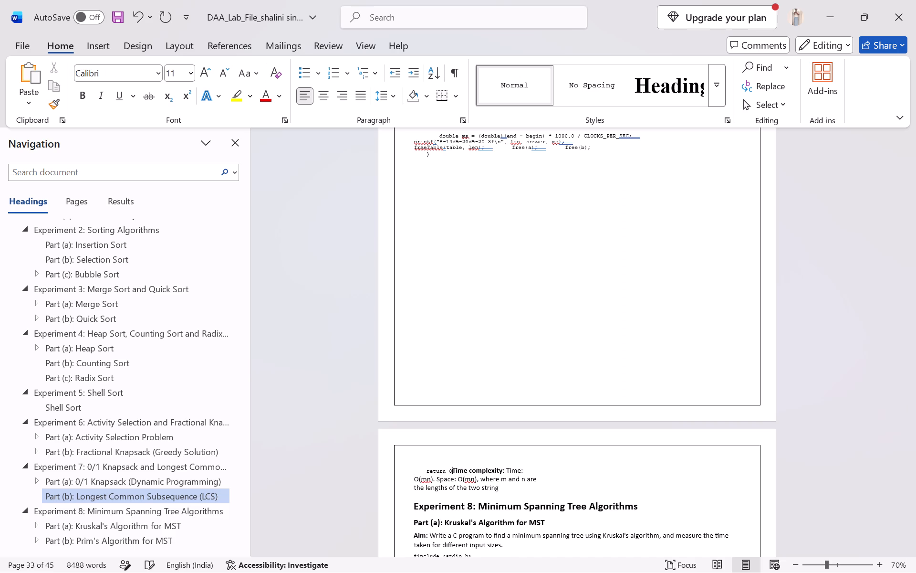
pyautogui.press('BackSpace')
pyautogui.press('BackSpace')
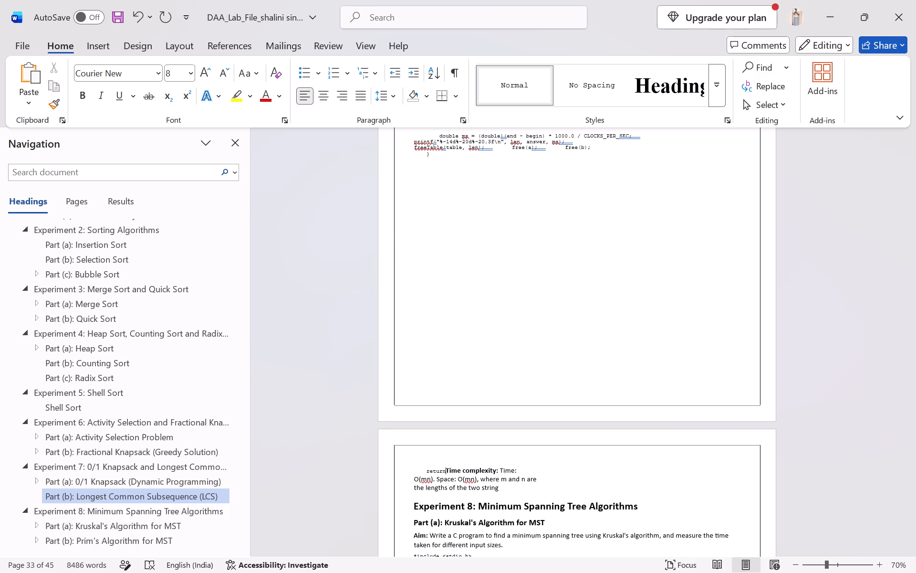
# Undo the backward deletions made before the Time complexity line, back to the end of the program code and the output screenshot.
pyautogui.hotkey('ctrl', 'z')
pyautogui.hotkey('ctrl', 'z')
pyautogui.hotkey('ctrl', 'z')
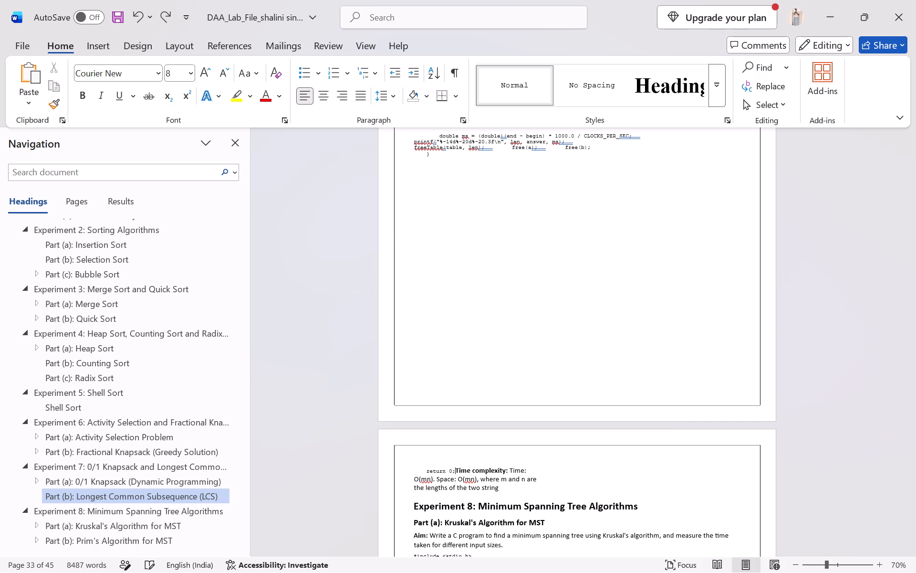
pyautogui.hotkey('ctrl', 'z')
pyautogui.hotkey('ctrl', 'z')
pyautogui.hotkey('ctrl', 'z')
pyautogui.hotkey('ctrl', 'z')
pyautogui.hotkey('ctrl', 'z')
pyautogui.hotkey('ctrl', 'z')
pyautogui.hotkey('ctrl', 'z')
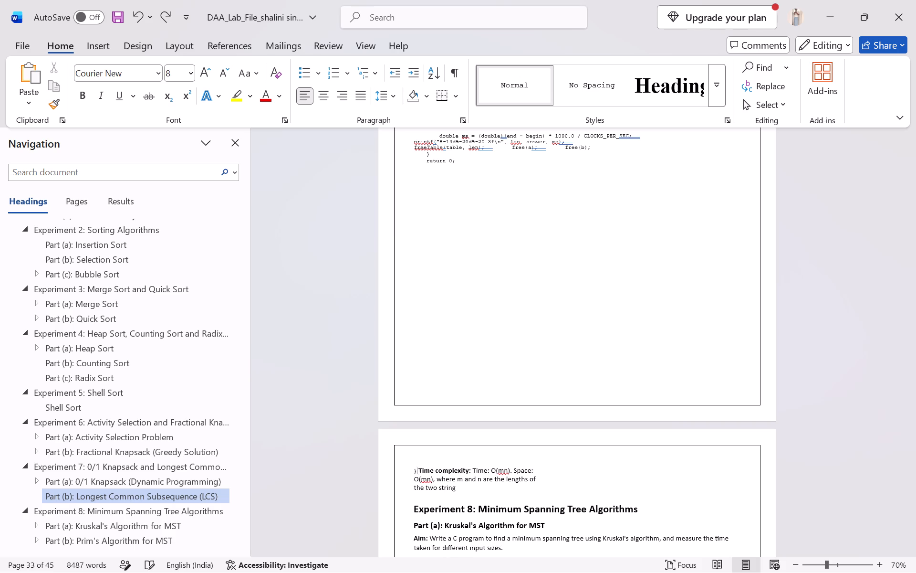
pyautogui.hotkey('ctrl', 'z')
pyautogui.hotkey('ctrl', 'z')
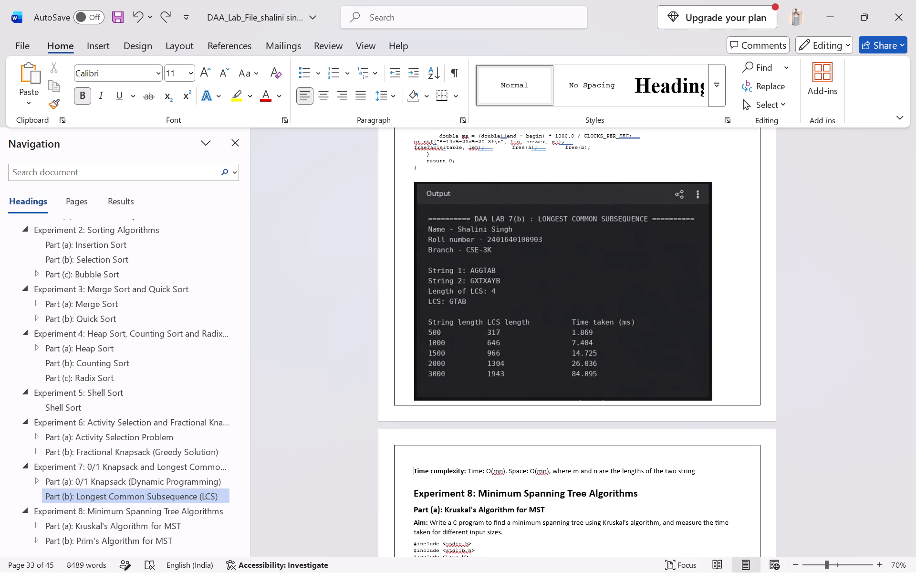
# Move the Time complexity line from the Experiment 8 page to a new line after the Longest Common Subsequence code's closing brace.
pyautogui.moveTo(411, 470); pyautogui.dragTo(708, 472)
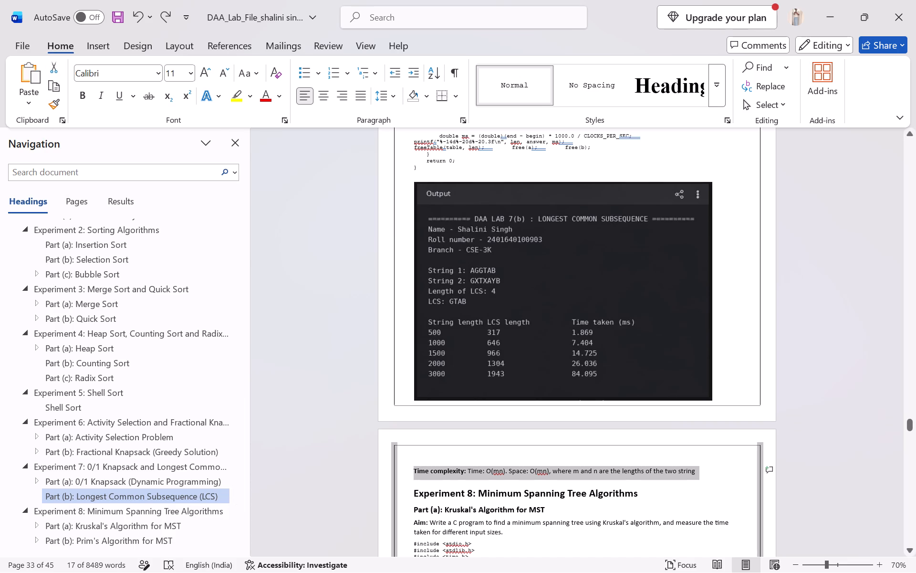
pyautogui.hotkey('ctrl', 'x')
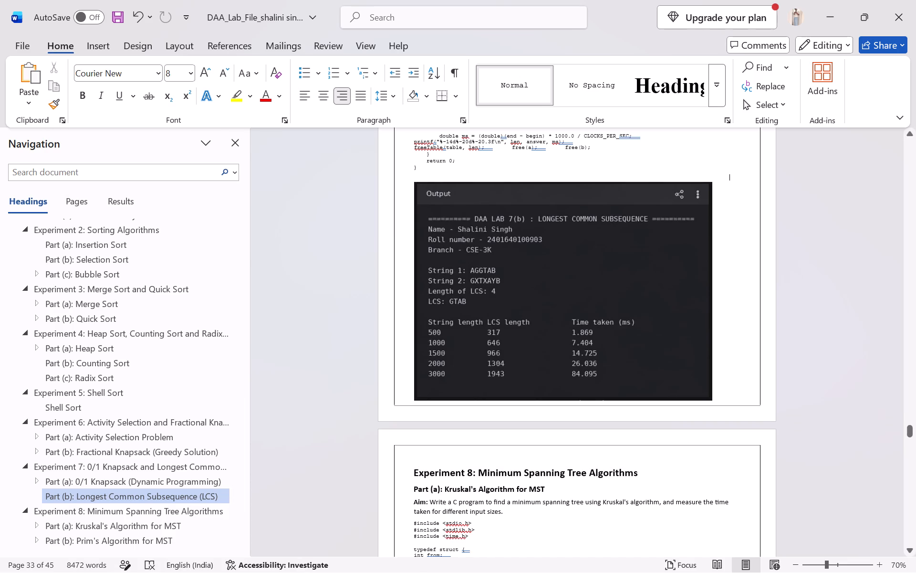
pyautogui.click(441, 174)
pyautogui.click(466, 168)
pyautogui.press('Return')
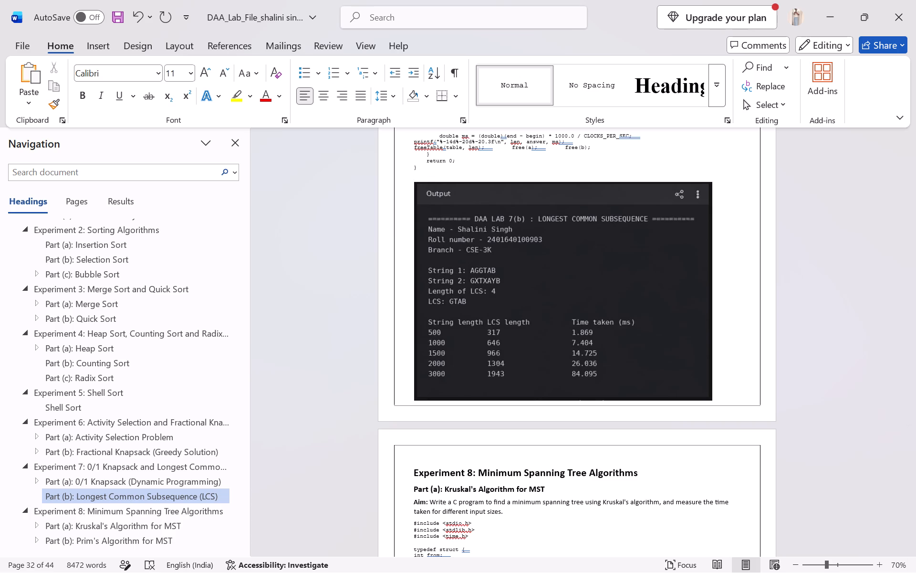
pyautogui.hotkey('ctrl', 'v')
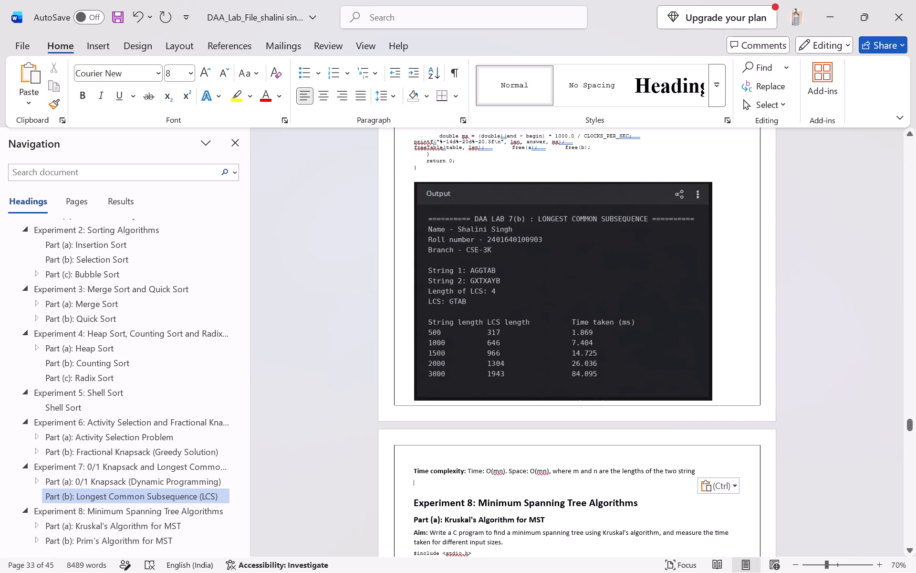
# Shift the Longest Common Subsequence output screenshot down to just below the Time complexity line, aligned with the left text margin.
pyautogui.moveTo(503, 239); pyautogui.dragTo(505, 252)
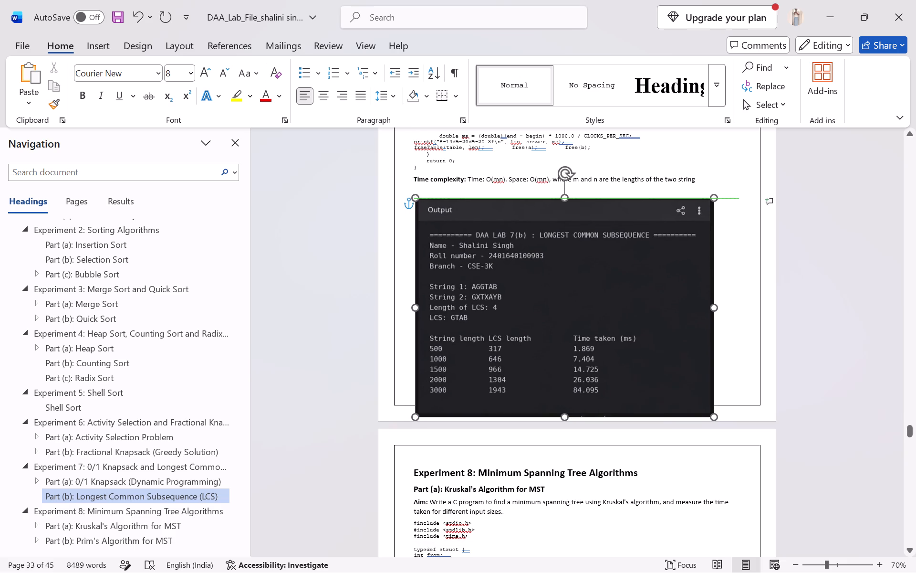
pyautogui.moveTo(505, 252); pyautogui.dragTo(503, 239)
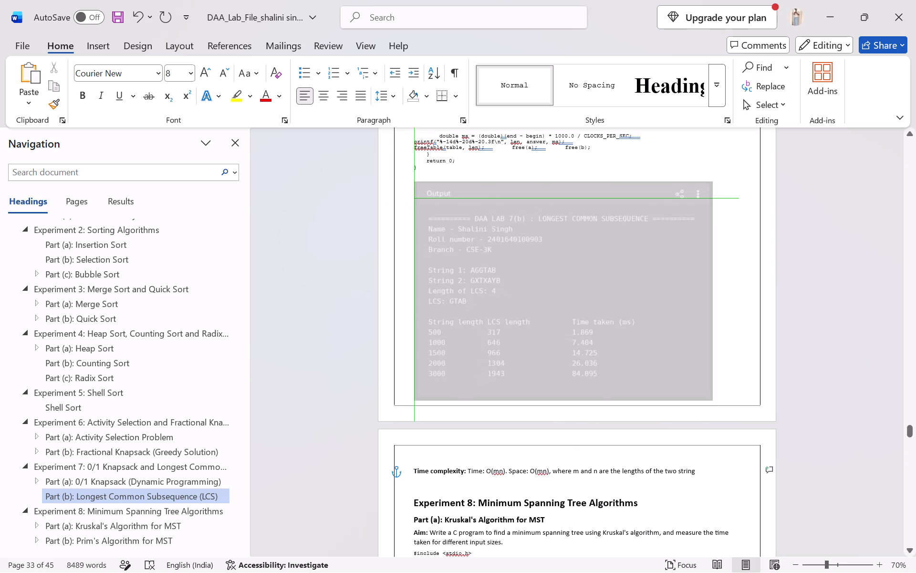
pyautogui.moveTo(503, 239); pyautogui.dragTo(503, 249)
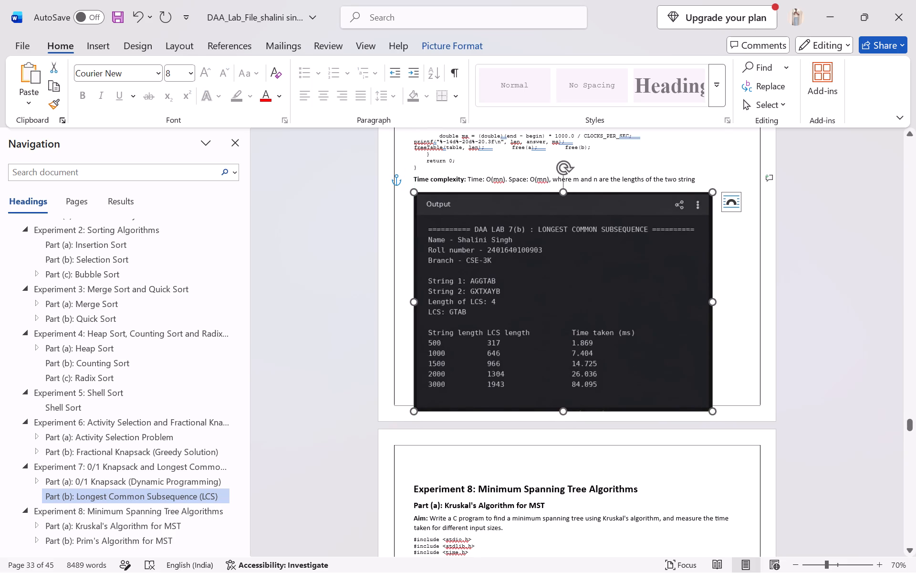
# Shorten the Longest Common Subsequence output screenshot from its bottom edge so it fits inside the page border.
pyautogui.moveTo(563, 410); pyautogui.dragTo(563, 409)
pyautogui.moveTo(563, 409); pyautogui.dragTo(565, 391)
# Insert blank lines before the Experiment 9 heading so it starts at the top of the page after the Prim's Algorithm output.
pyautogui.scroll(-2, 565, 391)
pyautogui.scroll(-5, 573, 350)
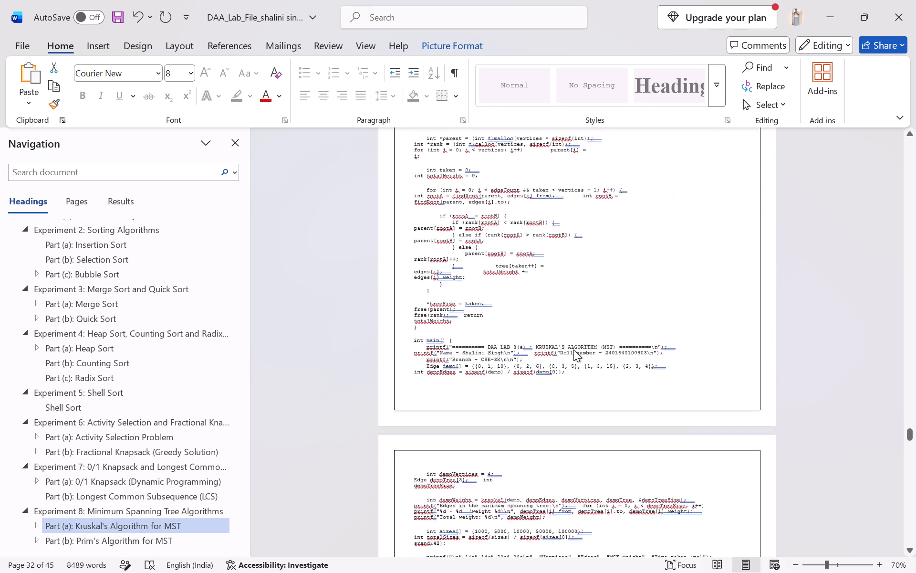
pyautogui.scroll(-4, 573, 350)
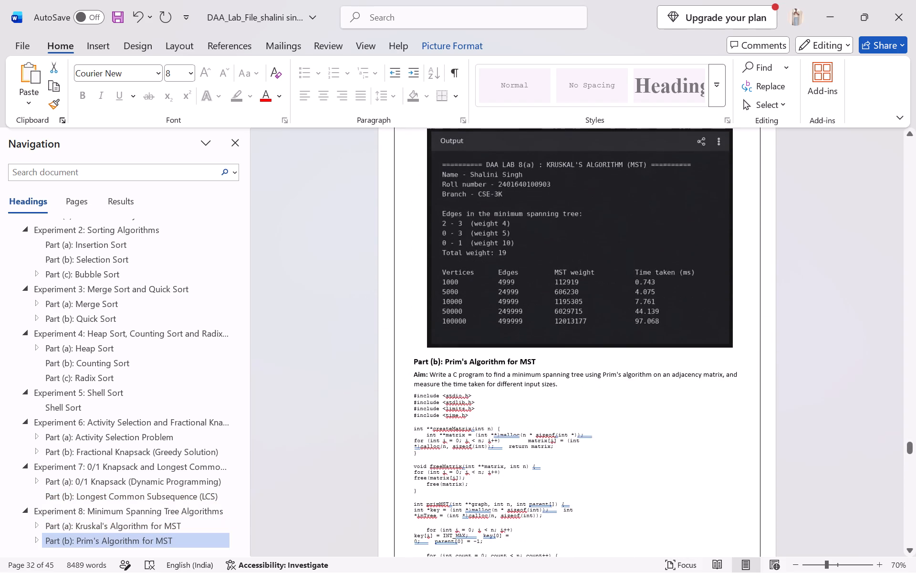
pyautogui.scroll(-10, 573, 350)
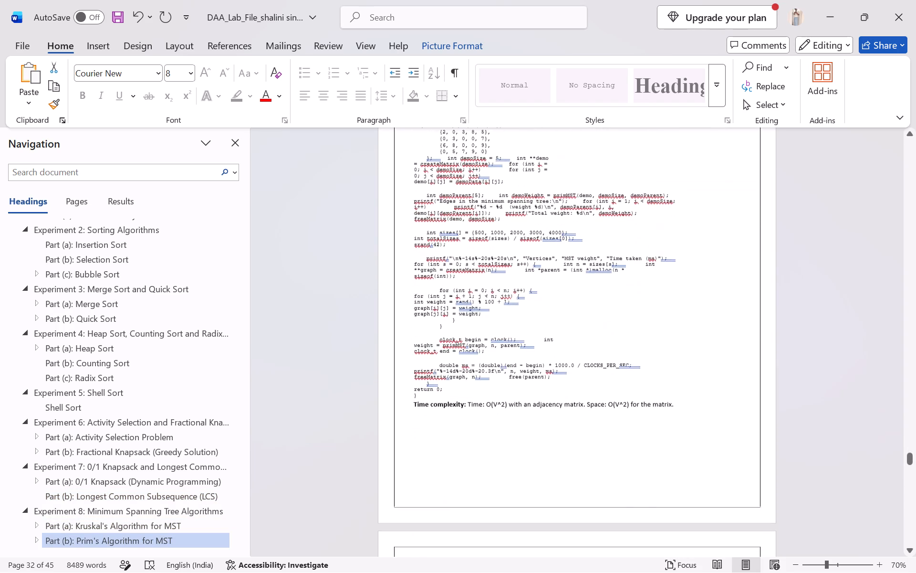
pyautogui.scroll(-5, 573, 350)
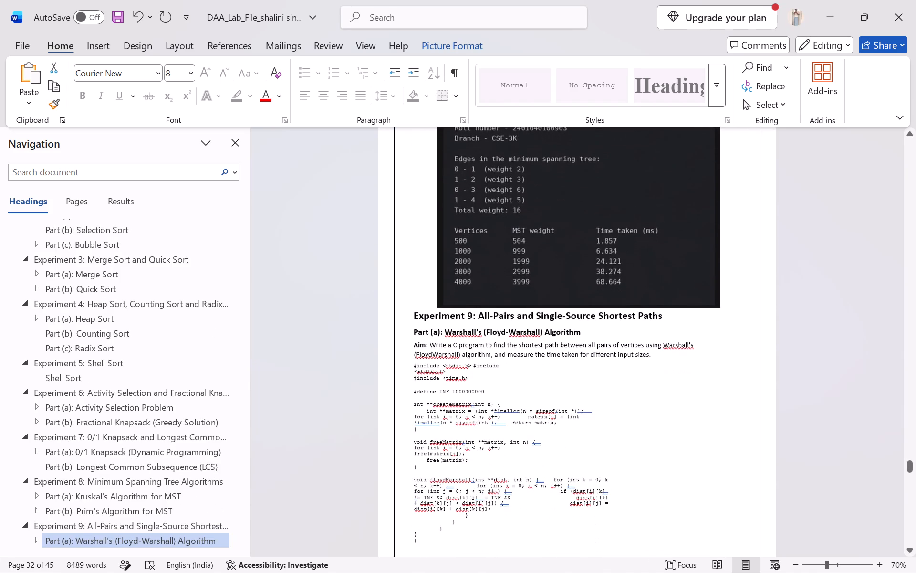
pyautogui.click(416, 306)
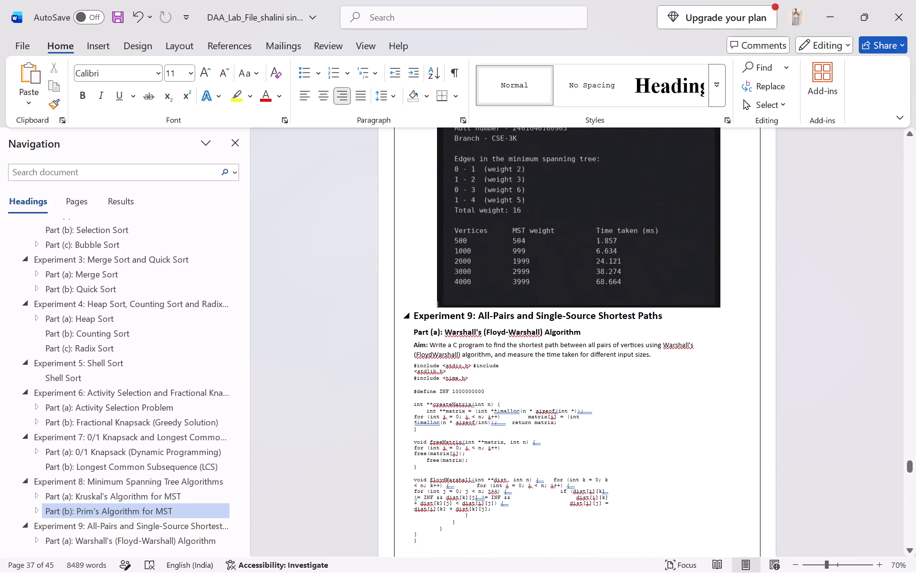
pyautogui.click(416, 318)
pyautogui.press('Return')
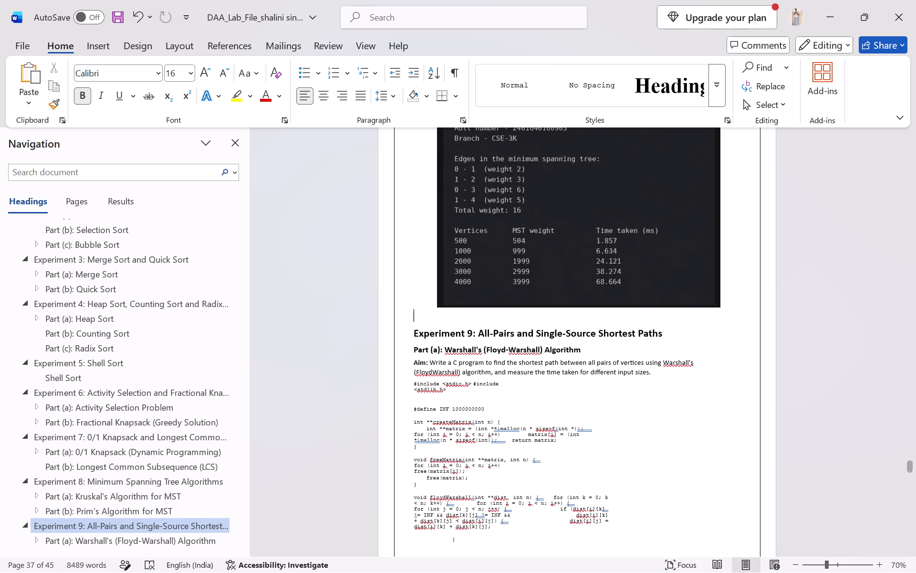
pyautogui.press('Return')
pyautogui.press('Return')
pyautogui.press('Return')
pyautogui.press('Return')
pyautogui.press('Return')
pyautogui.press('Return')
pyautogui.press('Return')
pyautogui.press('Return')
pyautogui.press('Return')
pyautogui.press('Return')
pyautogui.press('Return')
pyautogui.press('Return')
pyautogui.press('Return')
pyautogui.press('Return')
pyautogui.press('Return')
pyautogui.press('Return')
pyautogui.press('Return')
pyautogui.press('Return')
pyautogui.press('Return')
pyautogui.press('Return')
pyautogui.press('Return')
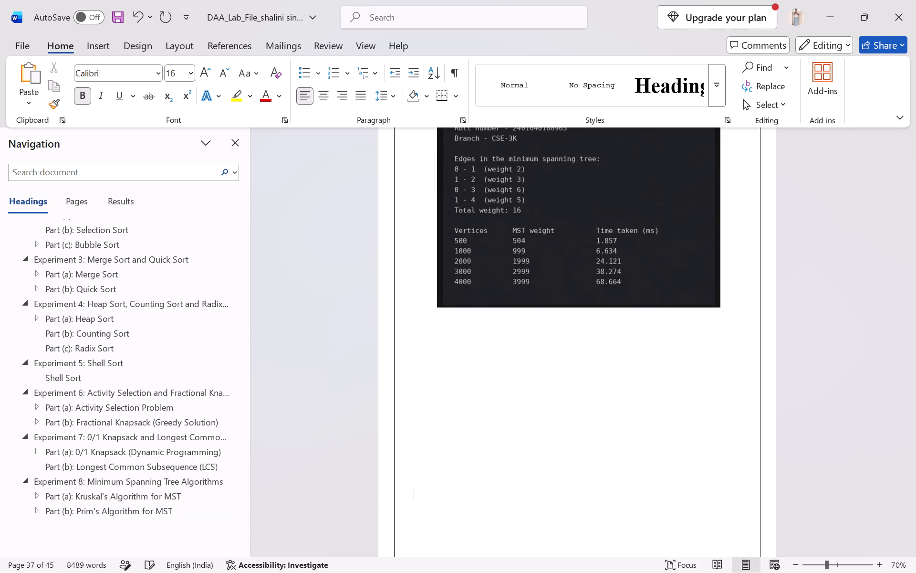
pyautogui.press('BackSpace')
pyautogui.press('BackSpace')
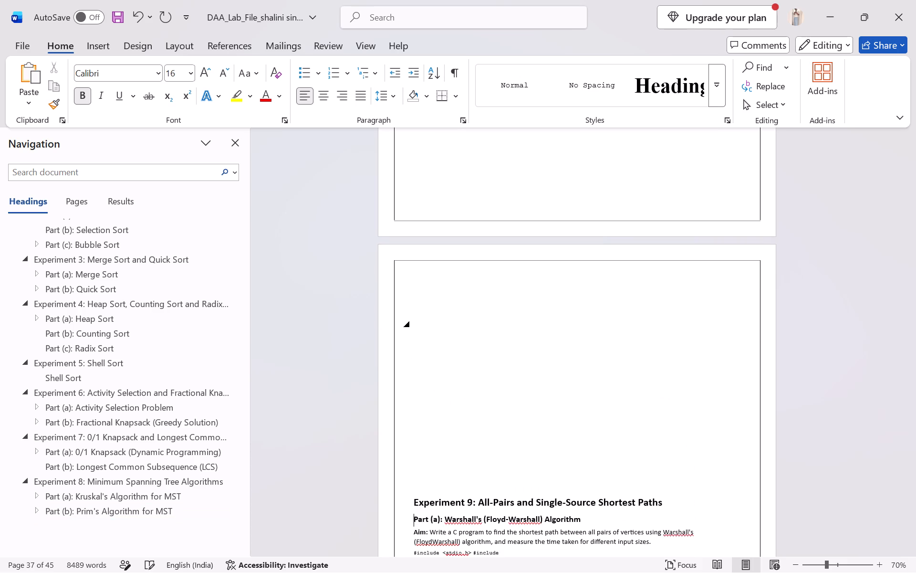
pyautogui.press('BackSpace')
pyautogui.press('BackSpace')
pyautogui.press('BackSpace')
pyautogui.press('Return')
pyautogui.press('Return')
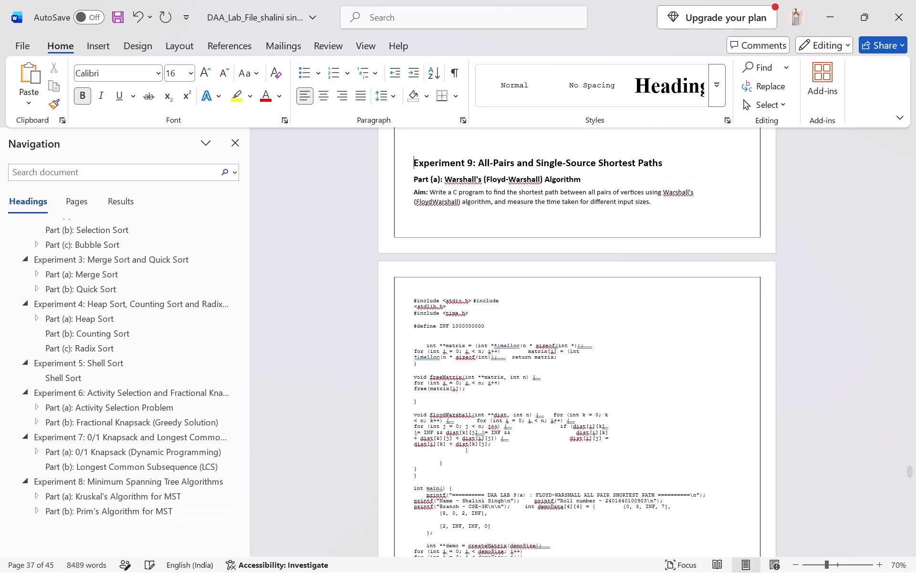
pyautogui.press('Up')
pyautogui.press('Return')
pyautogui.press('Return')
pyautogui.press('Return')
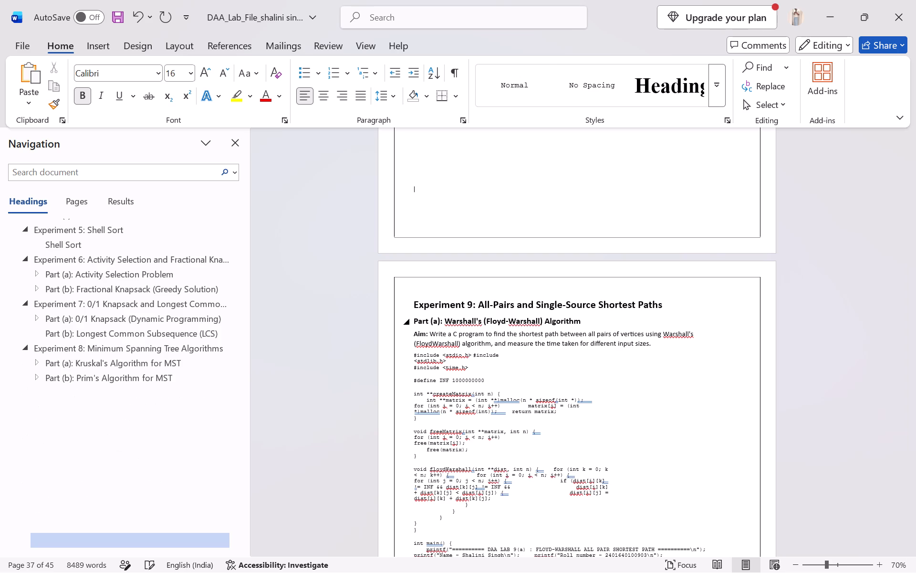
pyautogui.scroll(5, 416, 318)
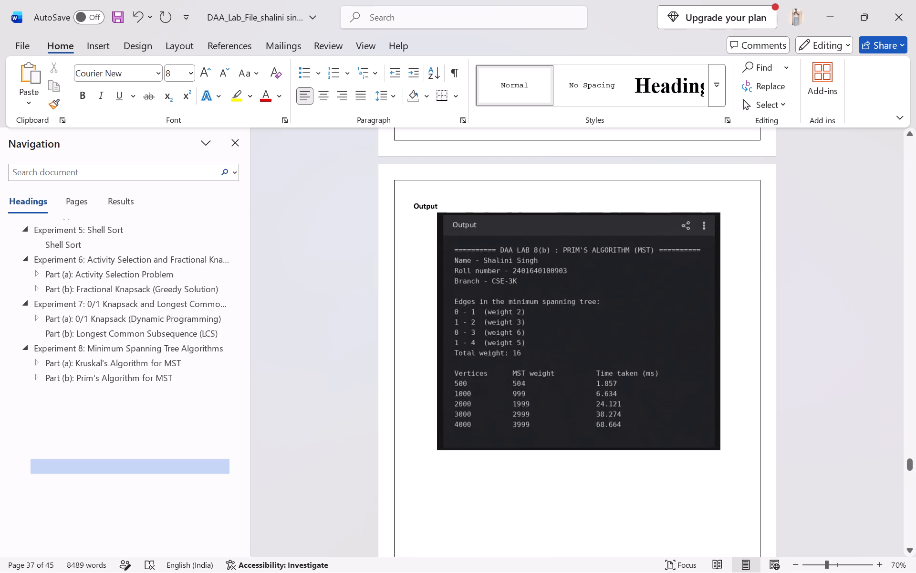
# Insert blank lines before the Experiment 10 heading so it starts at the top of the page after the Dijkstra's Algorithm output.
pyautogui.scroll(-7, 416, 318)
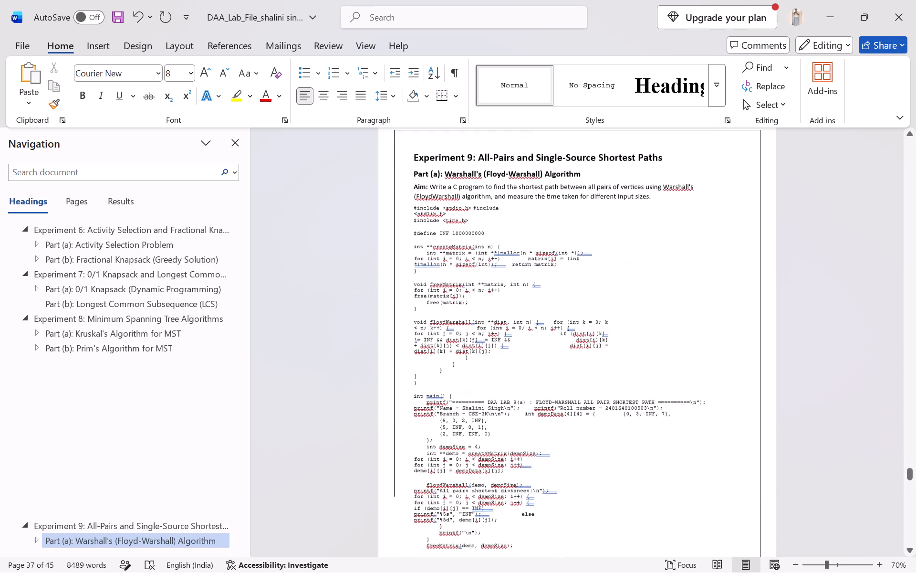
pyautogui.scroll(-5, 416, 318)
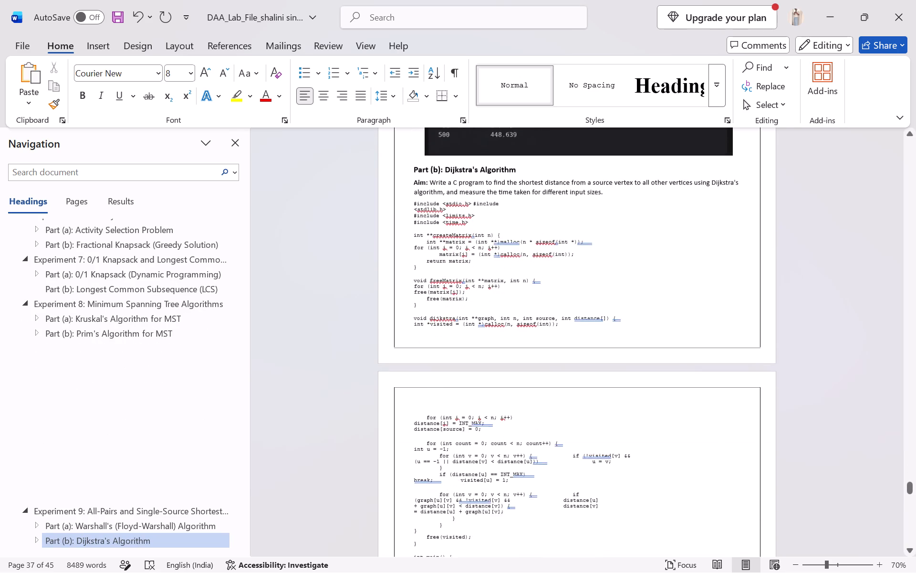
pyautogui.scroll(-5, 416, 318)
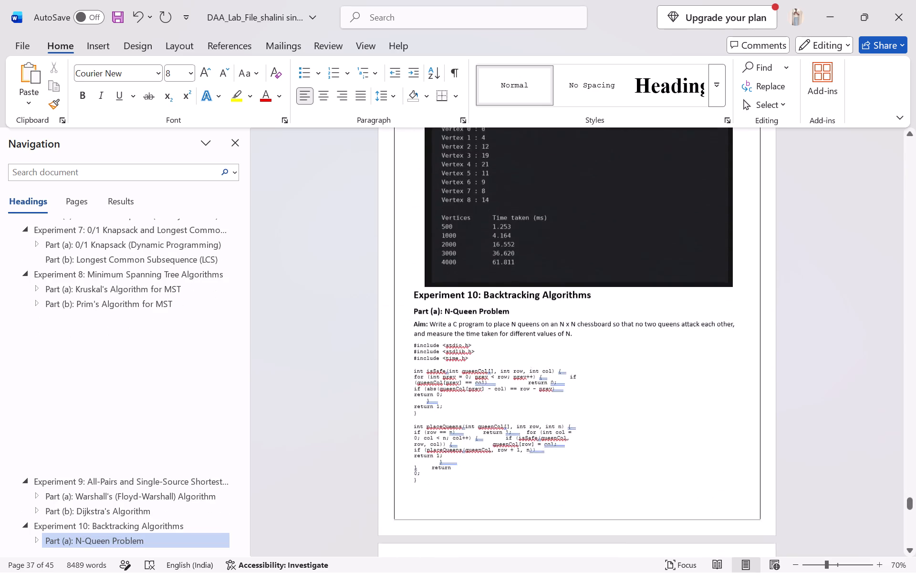
pyautogui.scroll(-1, 416, 318)
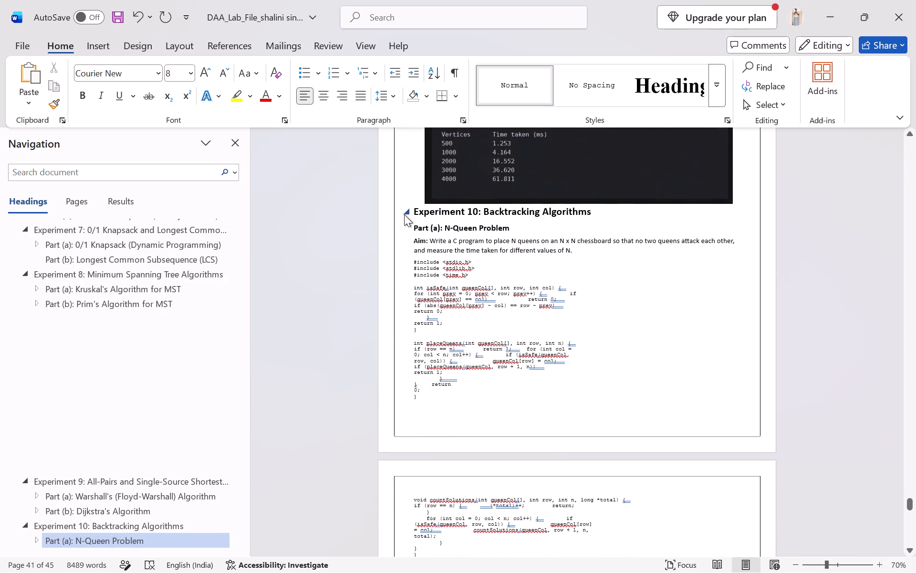
pyautogui.click(413, 215)
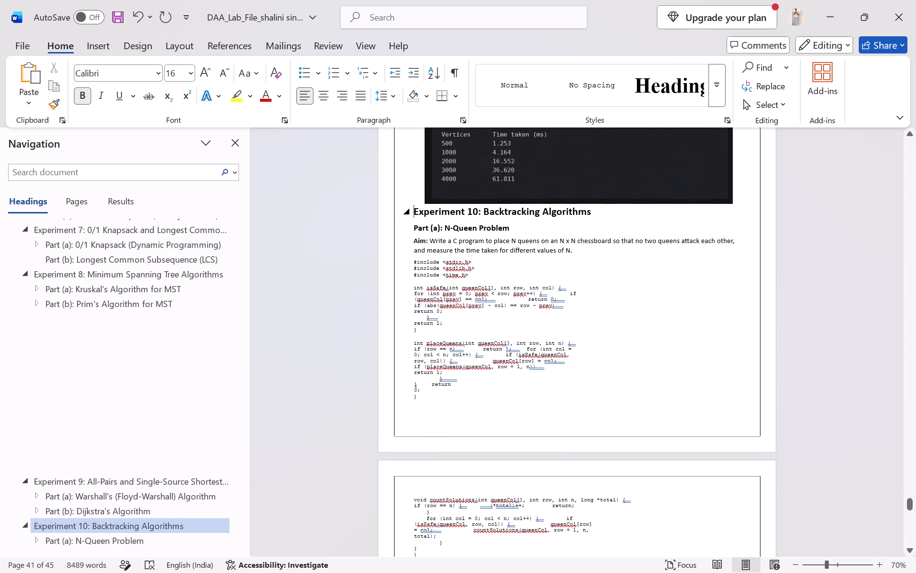
pyautogui.press('Return')
pyautogui.press('Return')
pyautogui.press('Return')
pyautogui.press('Return')
pyautogui.press('Return')
pyautogui.press('Return')
pyautogui.press('Return')
pyautogui.press('Return')
pyautogui.press('Return')
pyautogui.press('Return')
pyautogui.press('Return')
pyautogui.press('Return')
pyautogui.press('Return')
pyautogui.press('Return')
pyautogui.press('Return')
pyautogui.press('Return')
pyautogui.press('Return')
pyautogui.press('Return')
pyautogui.press('Return')
pyautogui.press('Return')
pyautogui.press('Return')
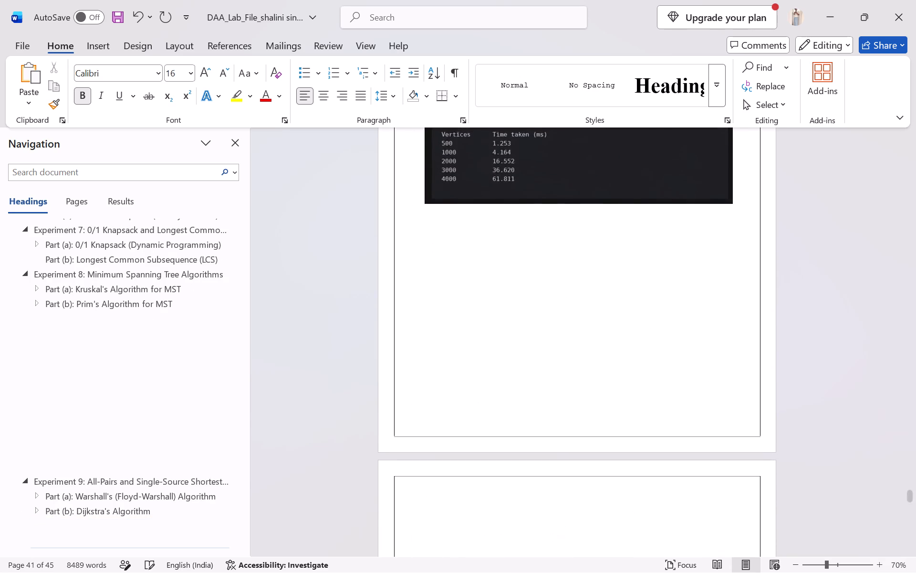
pyautogui.press('Up')
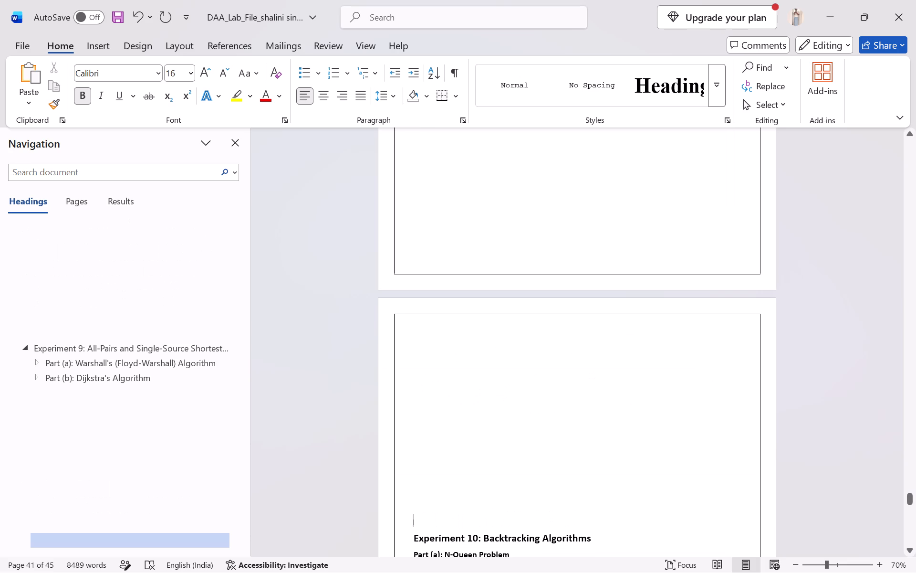
pyautogui.press('BackSpace')
pyautogui.press('BackSpace')
pyautogui.press('BackSpace')
pyautogui.press('BackSpace')
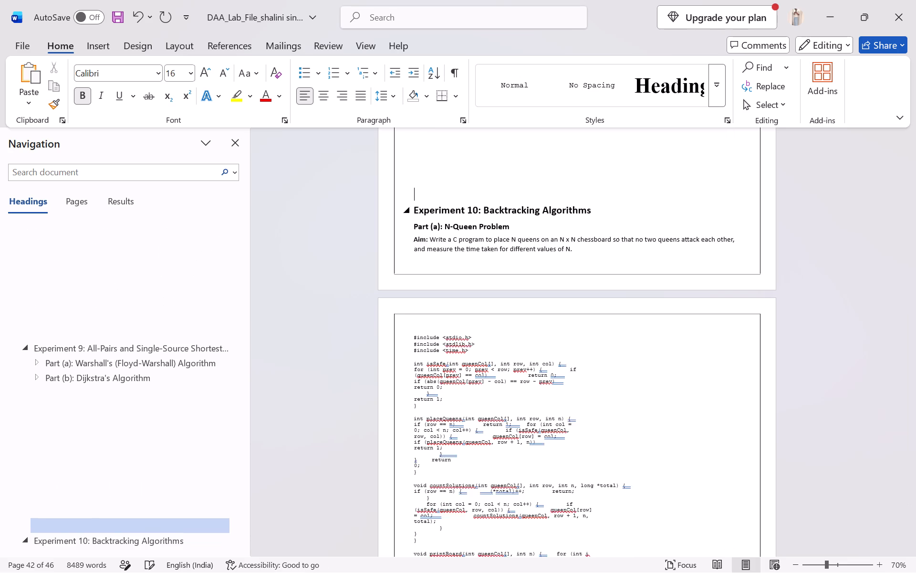
pyautogui.press('BackSpace')
pyautogui.press('Return')
pyautogui.press('Return')
pyautogui.press('Return')
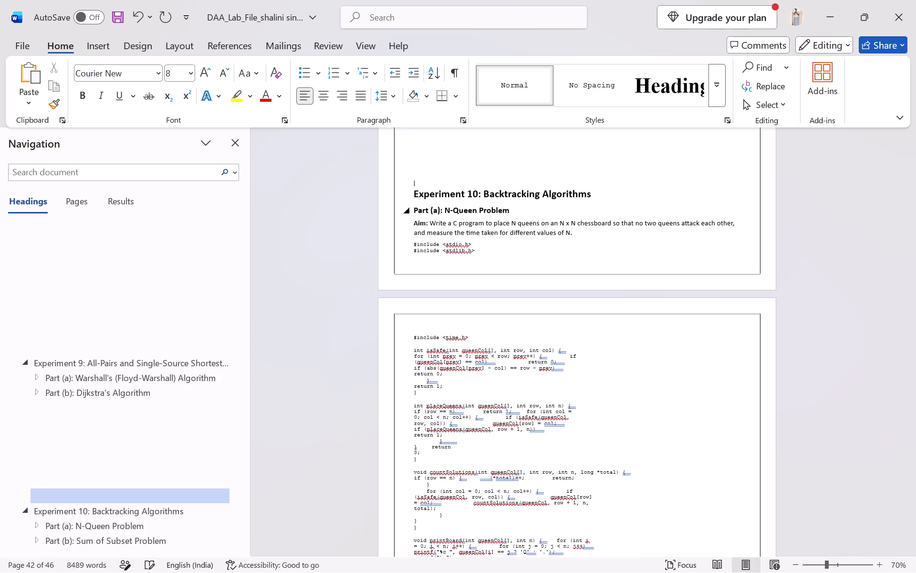
pyautogui.press('Return')
pyautogui.press('Return')
pyautogui.press('Return')
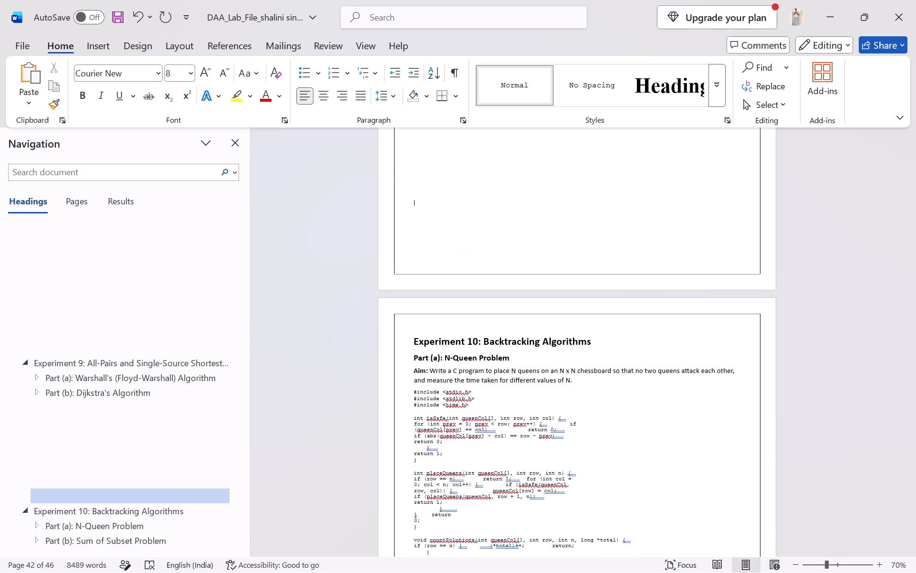
# Check the page layout of Experiment 10's code and output screenshots through to the end of the document.
pyautogui.scroll(-11, 413, 215)
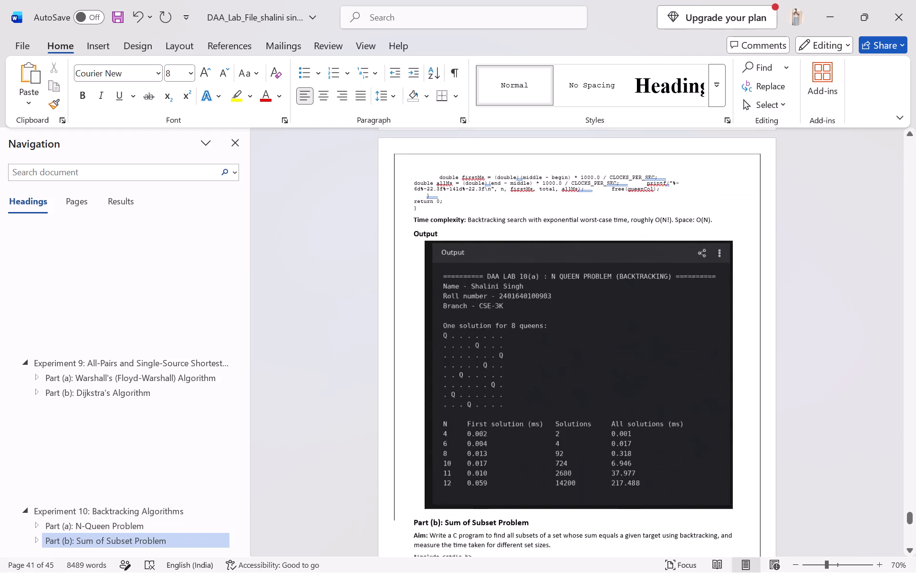
pyautogui.scroll(-8, 413, 215)
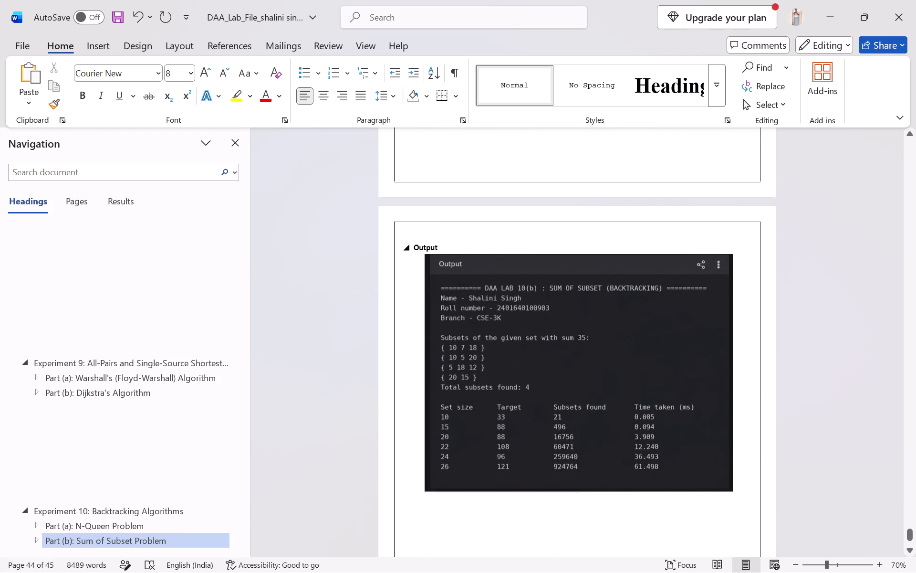
pyautogui.scroll(-5, 413, 215)
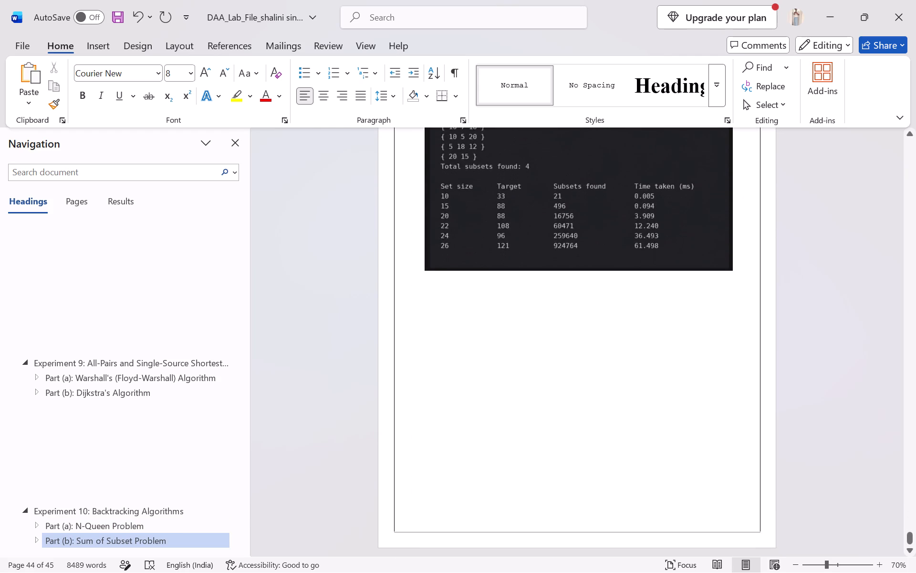
pyautogui.scroll(-4, 494, 317)
# Go back to the front of the document and review the layout of the cover, table of contents and department statement pages.
pyautogui.scroll(14, 494, 317)
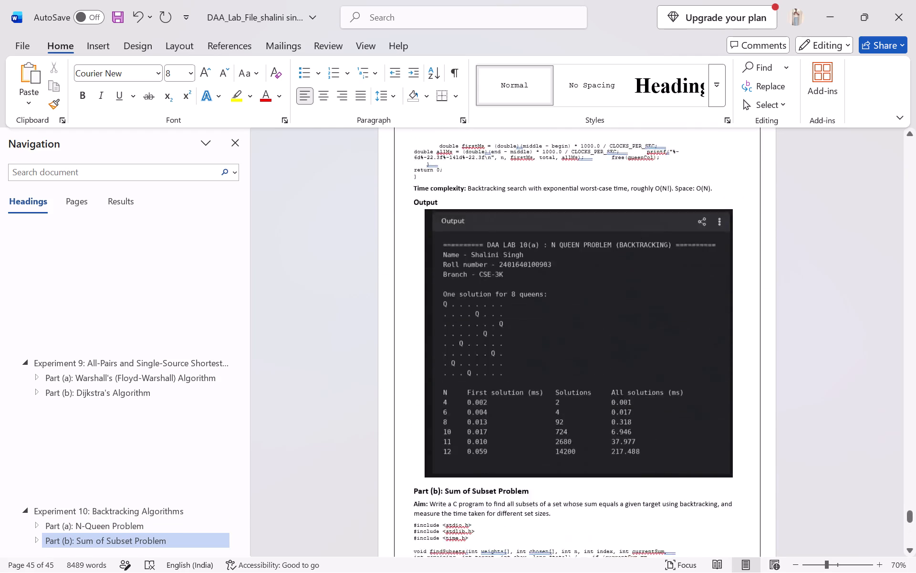
pyautogui.scroll(6, 494, 317)
pyautogui.scroll(20, 494, 317)
pyautogui.scroll(20, 494, 317)
pyautogui.scroll(20, 494, 317)
pyautogui.scroll(-15, 494, 317)
pyautogui.scroll(20, 494, 317)
pyautogui.scroll(20, 494, 317)
pyautogui.scroll(20, 494, 317)
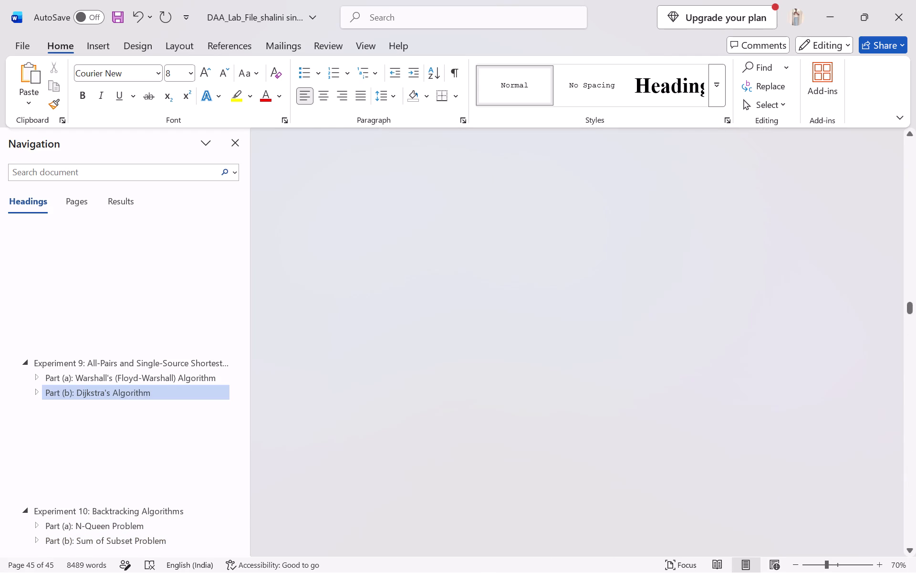
pyautogui.scroll(20, 494, 317)
pyautogui.scroll(20, 494, 317)
pyautogui.scroll(20, 494, 317)
pyautogui.scroll(-5, 494, 317)
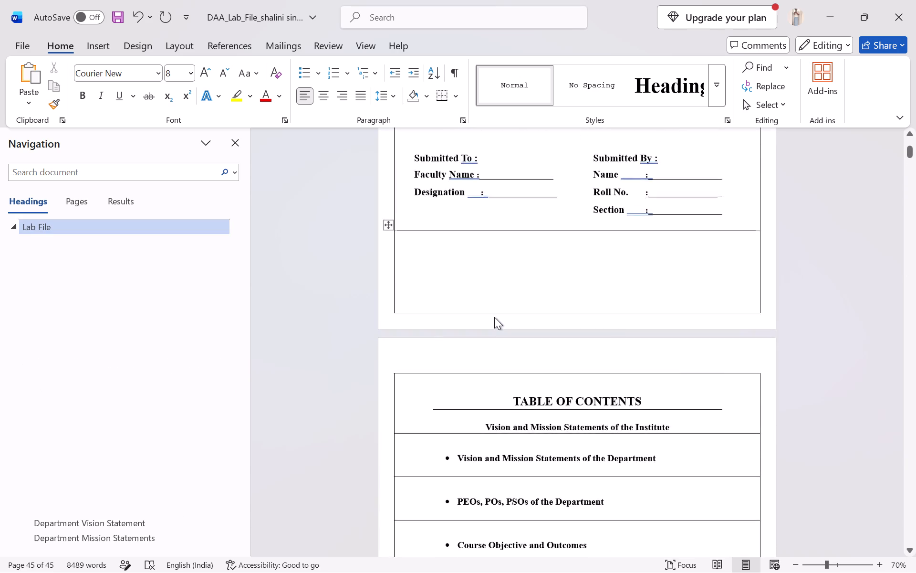
pyautogui.scroll(-7, 494, 317)
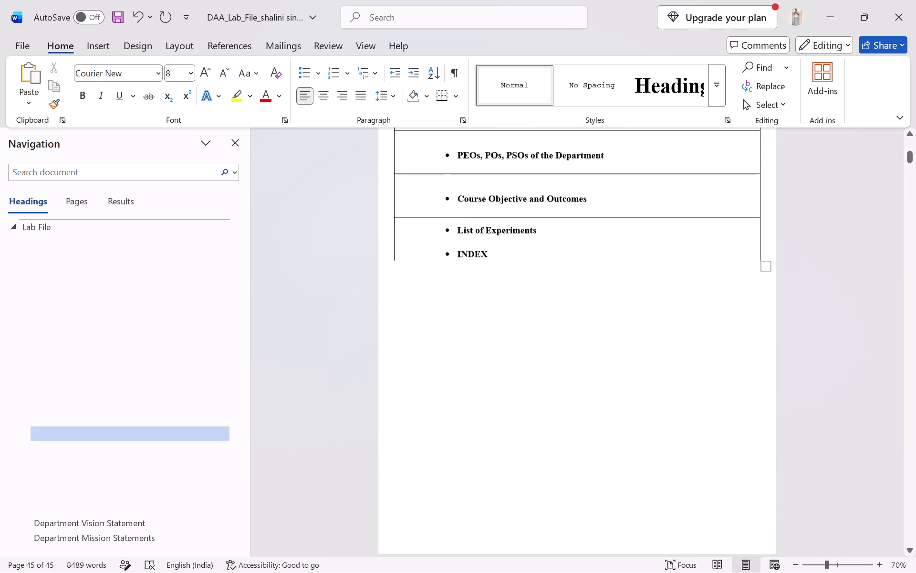
pyautogui.scroll(-7, 494, 317)
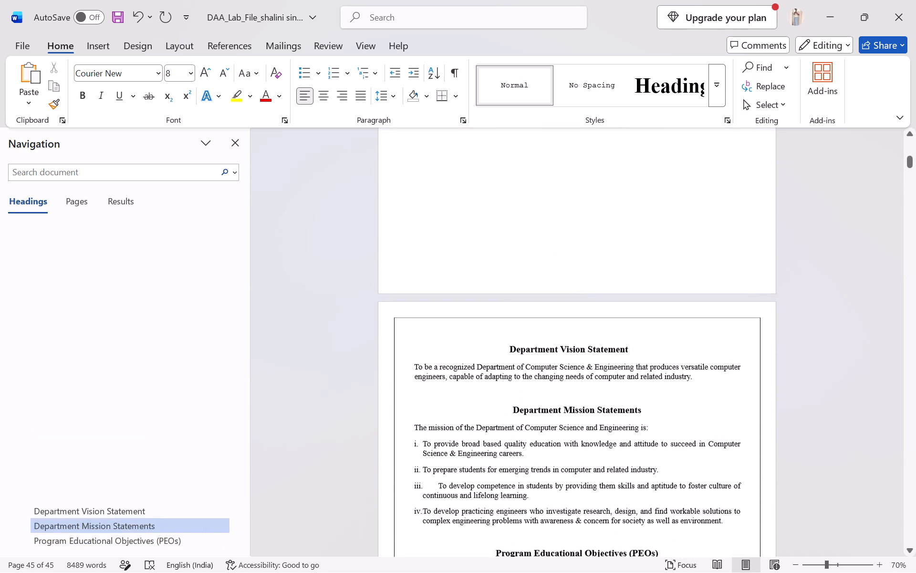
pyautogui.scroll(-5, 494, 317)
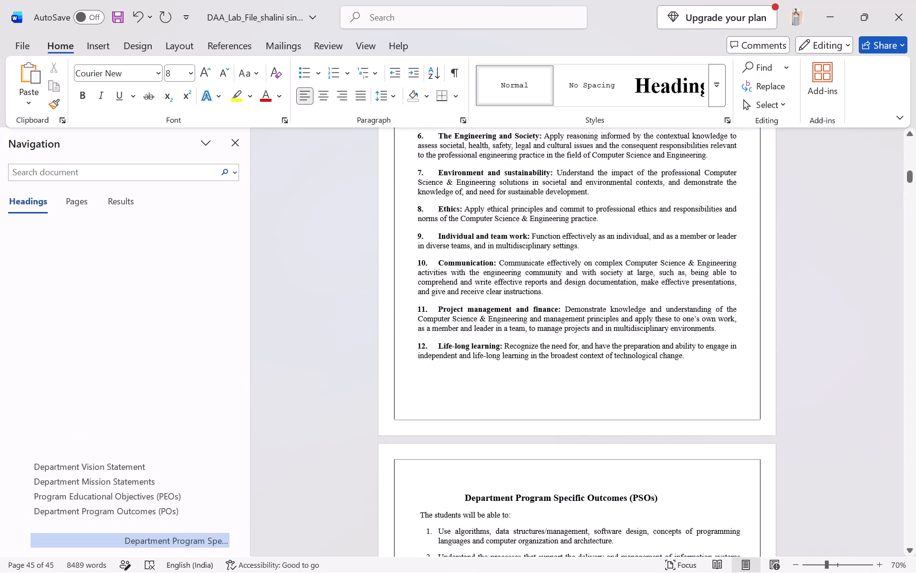
pyautogui.scroll(12, 494, 317)
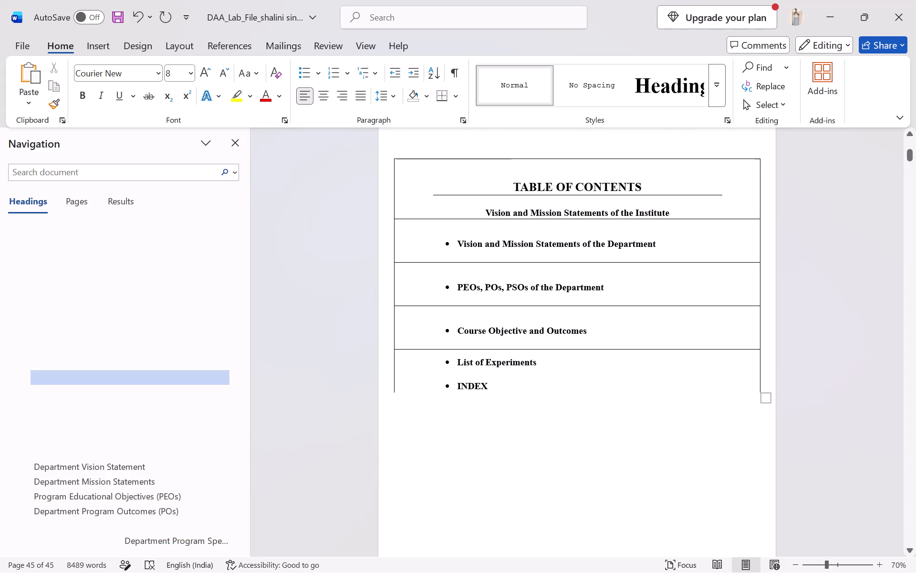
pyautogui.scroll(1, 494, 317)
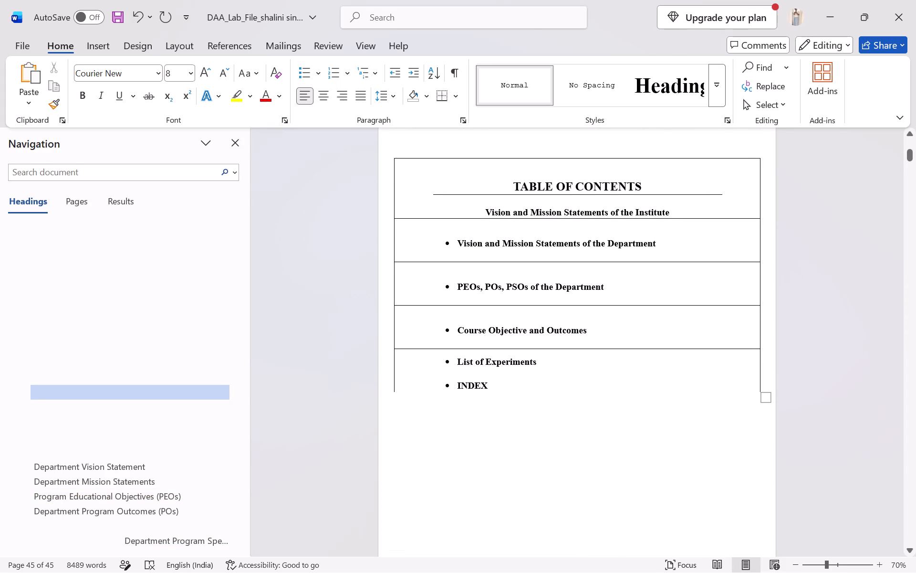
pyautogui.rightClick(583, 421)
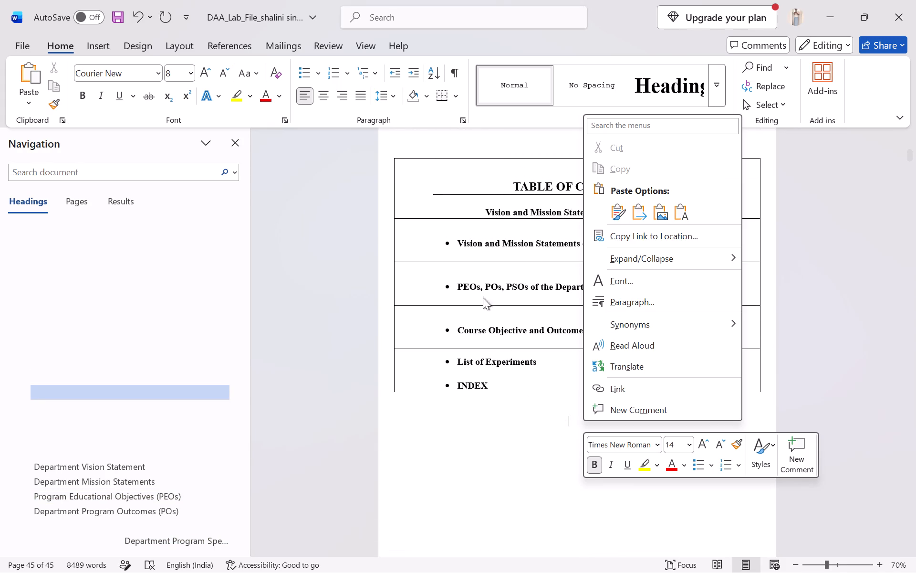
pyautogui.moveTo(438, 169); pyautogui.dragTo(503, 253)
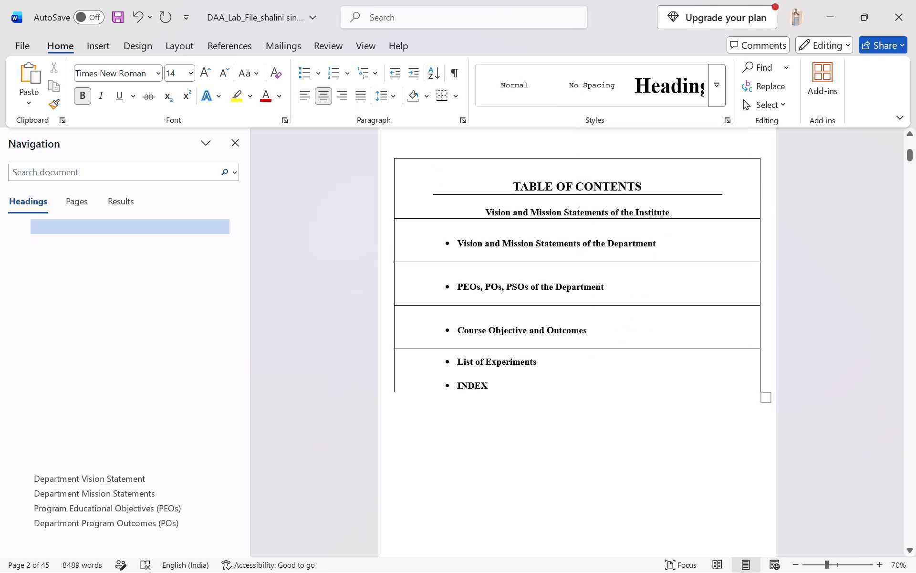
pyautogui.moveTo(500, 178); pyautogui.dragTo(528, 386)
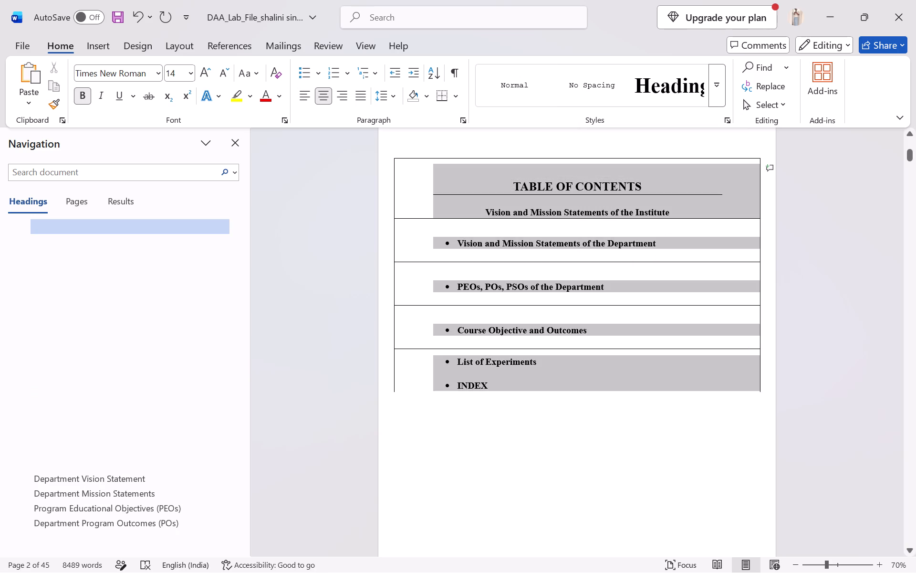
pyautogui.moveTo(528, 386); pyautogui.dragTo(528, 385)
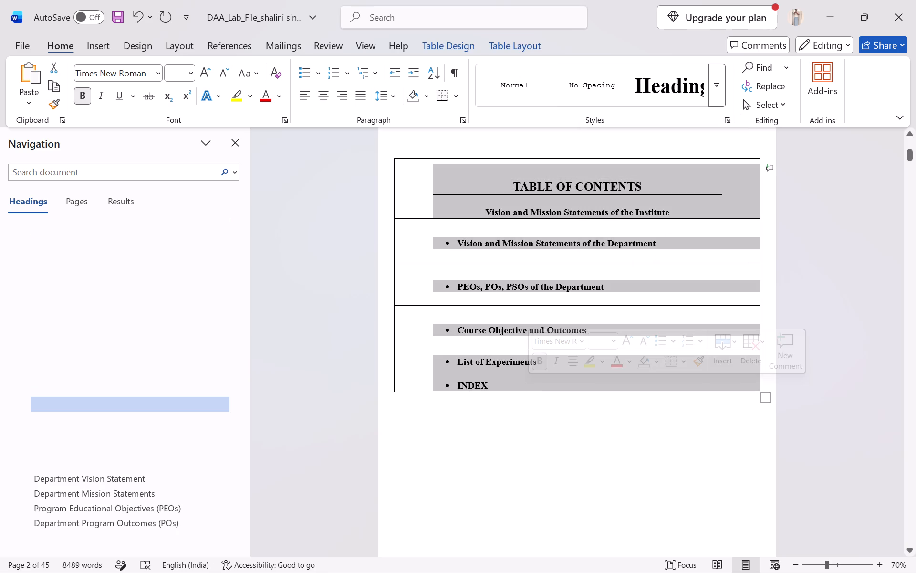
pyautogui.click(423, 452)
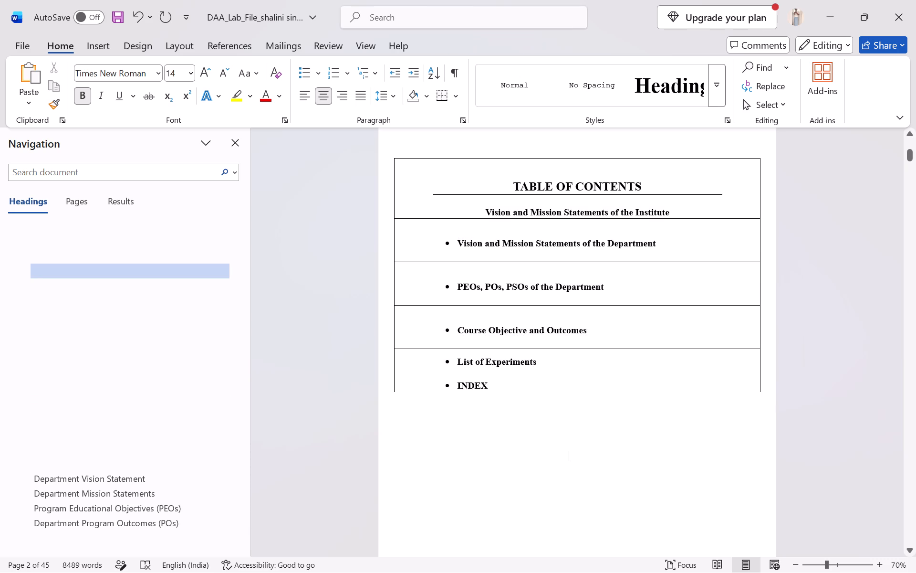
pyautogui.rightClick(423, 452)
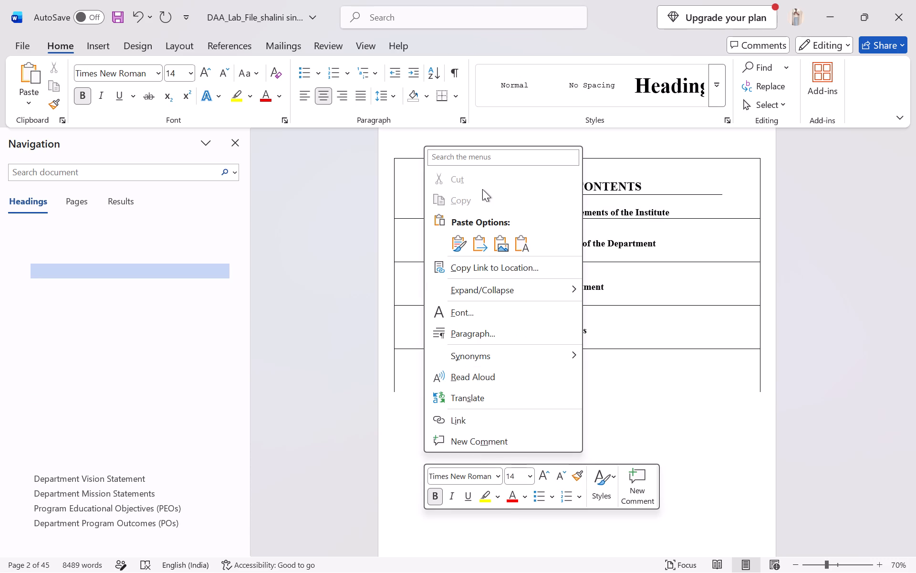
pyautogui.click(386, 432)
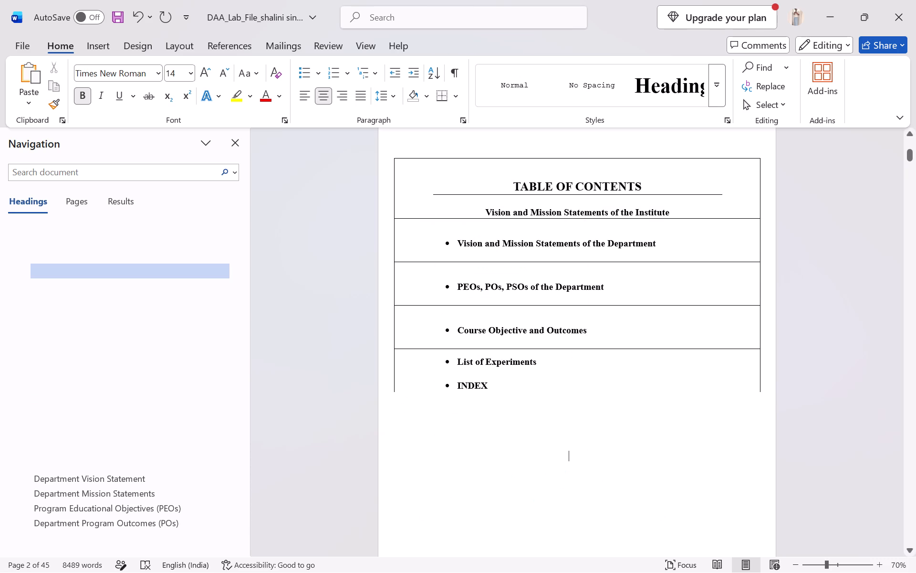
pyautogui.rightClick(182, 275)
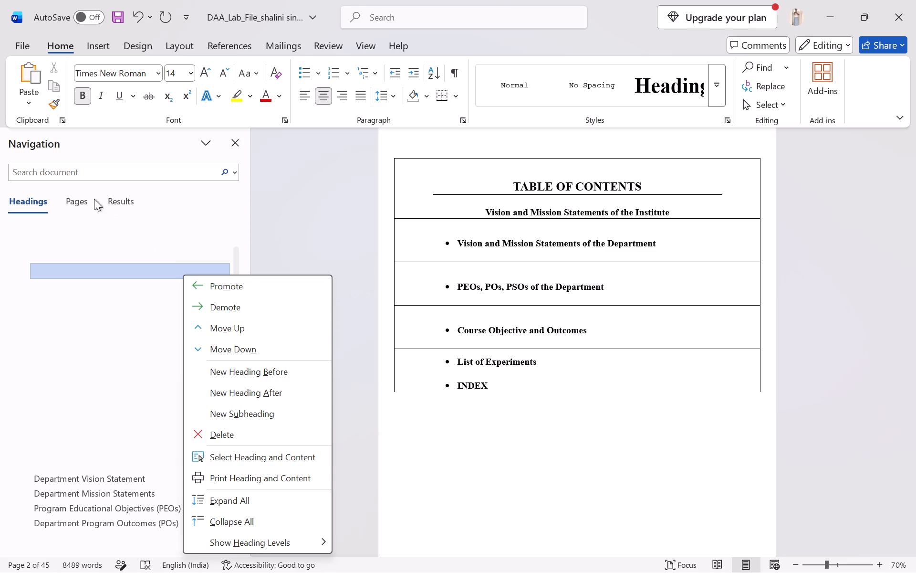
# Show page thumbnails in the navigation pane and jump to page 2, the table of contents.
pyautogui.click(72, 197)
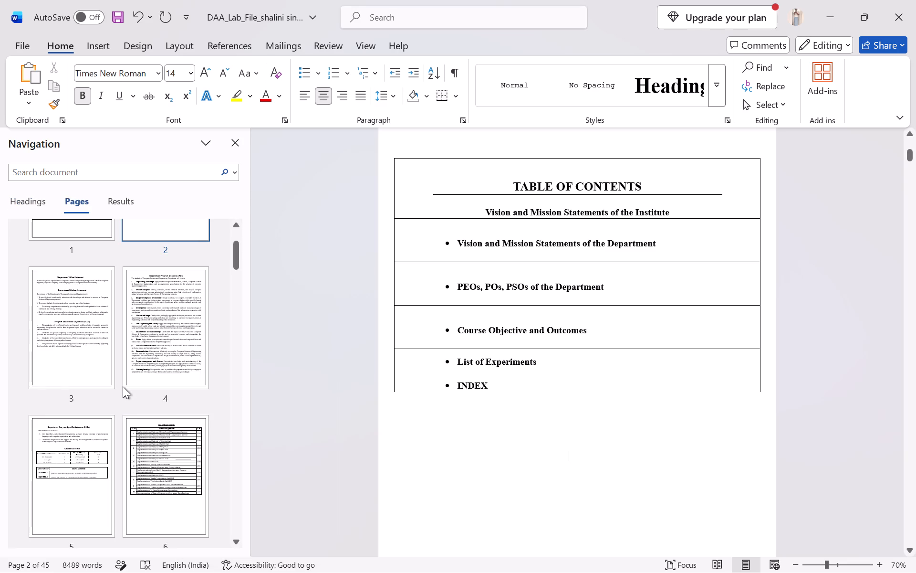
pyautogui.scroll(4, 123, 386)
pyautogui.rightClick(170, 321)
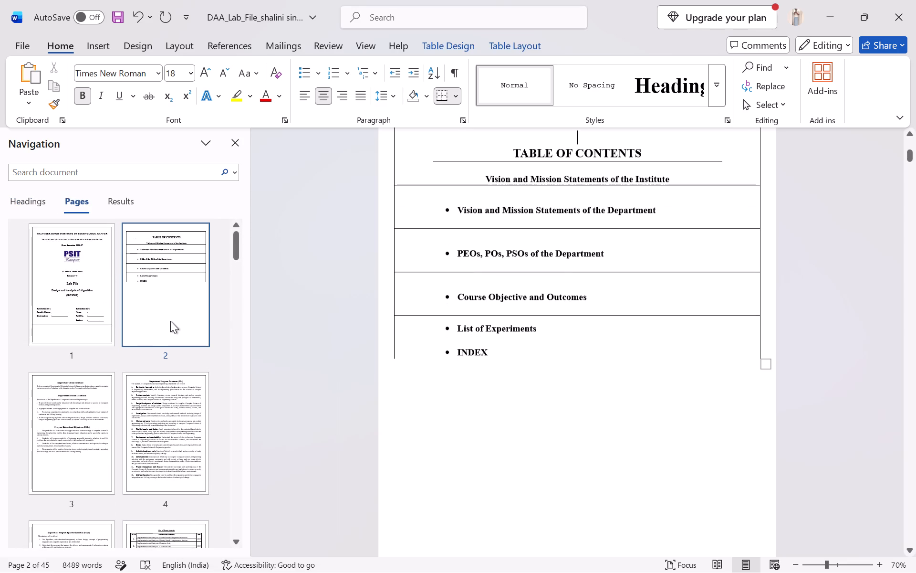
pyautogui.click(170, 321)
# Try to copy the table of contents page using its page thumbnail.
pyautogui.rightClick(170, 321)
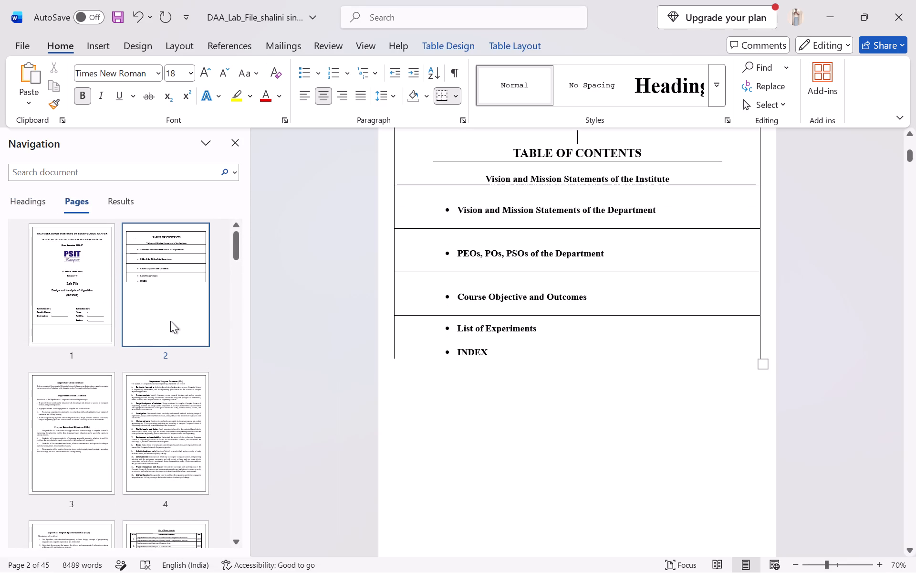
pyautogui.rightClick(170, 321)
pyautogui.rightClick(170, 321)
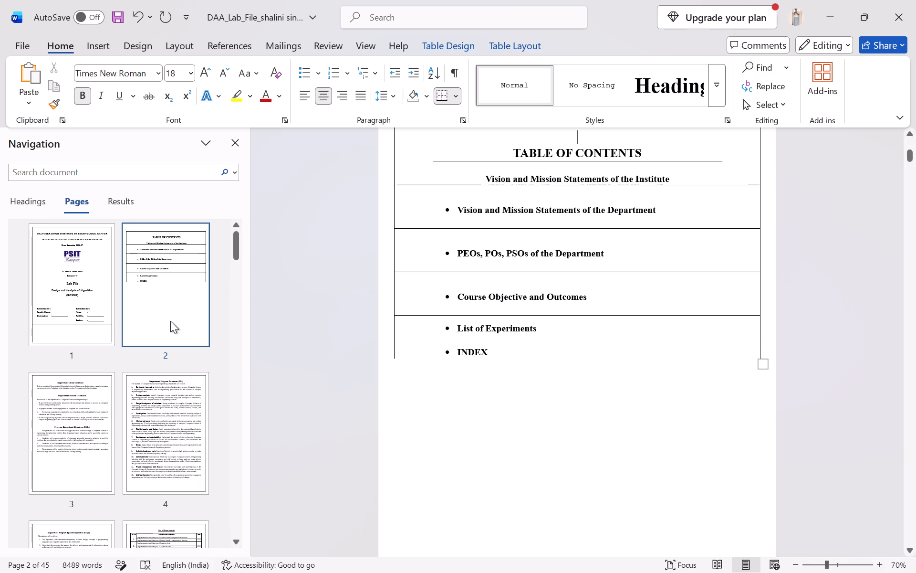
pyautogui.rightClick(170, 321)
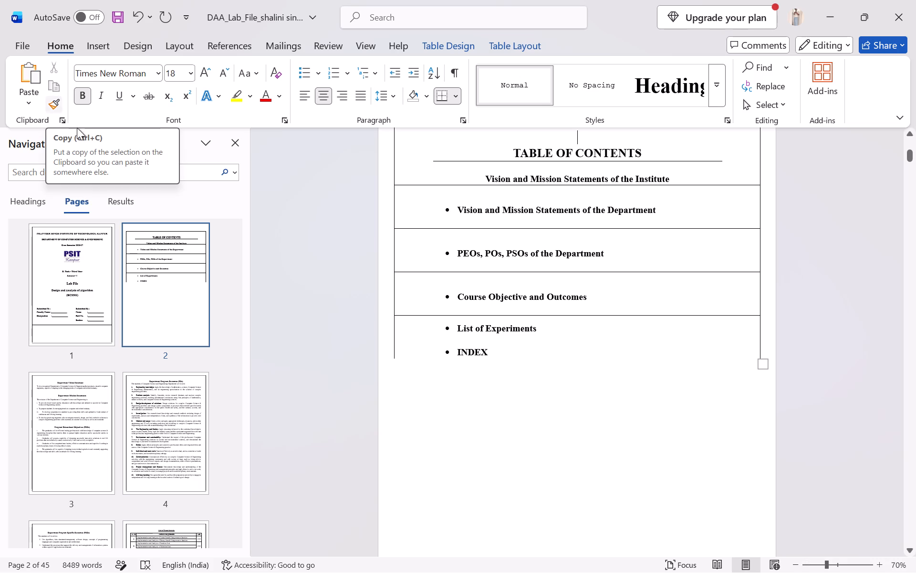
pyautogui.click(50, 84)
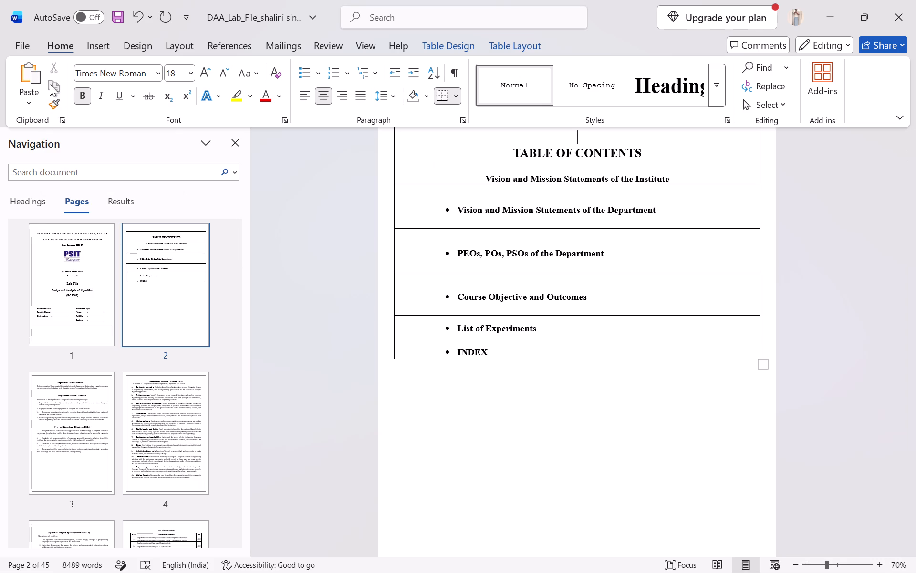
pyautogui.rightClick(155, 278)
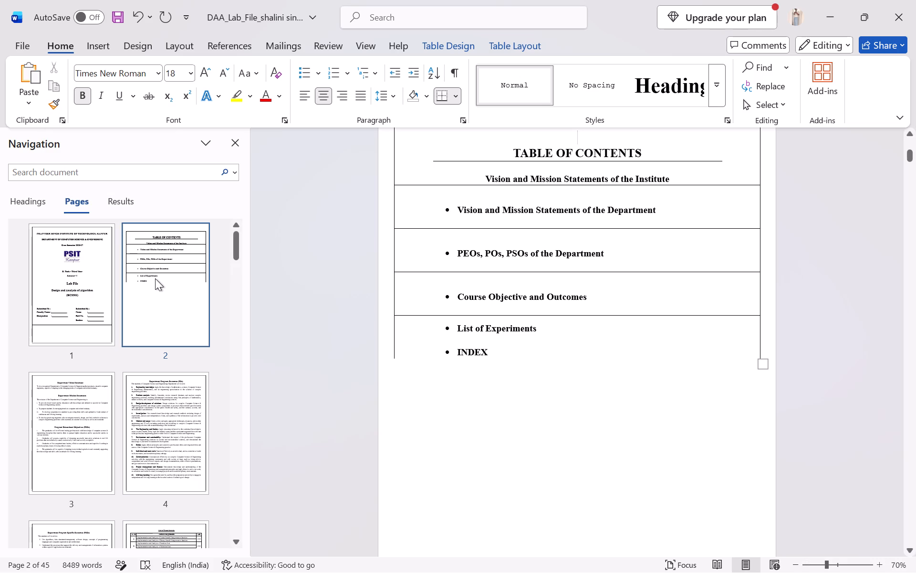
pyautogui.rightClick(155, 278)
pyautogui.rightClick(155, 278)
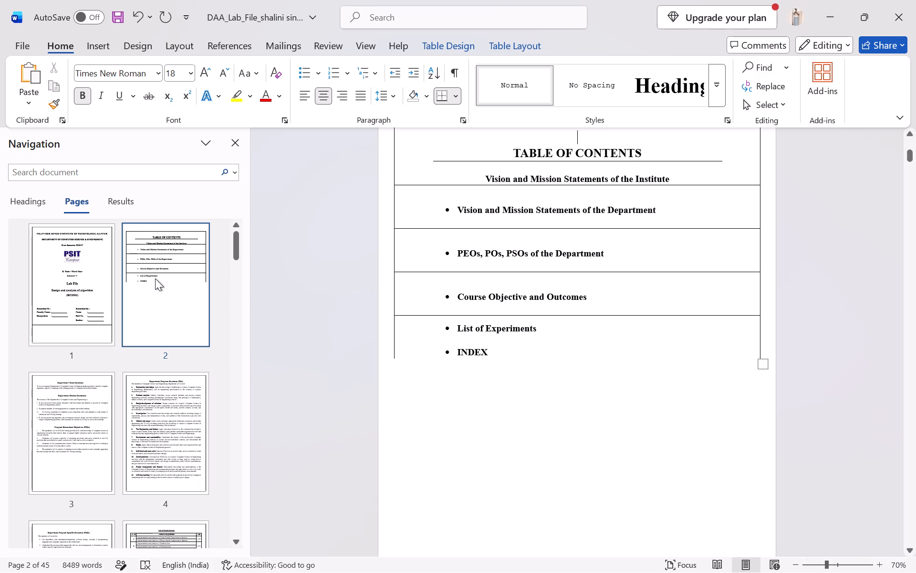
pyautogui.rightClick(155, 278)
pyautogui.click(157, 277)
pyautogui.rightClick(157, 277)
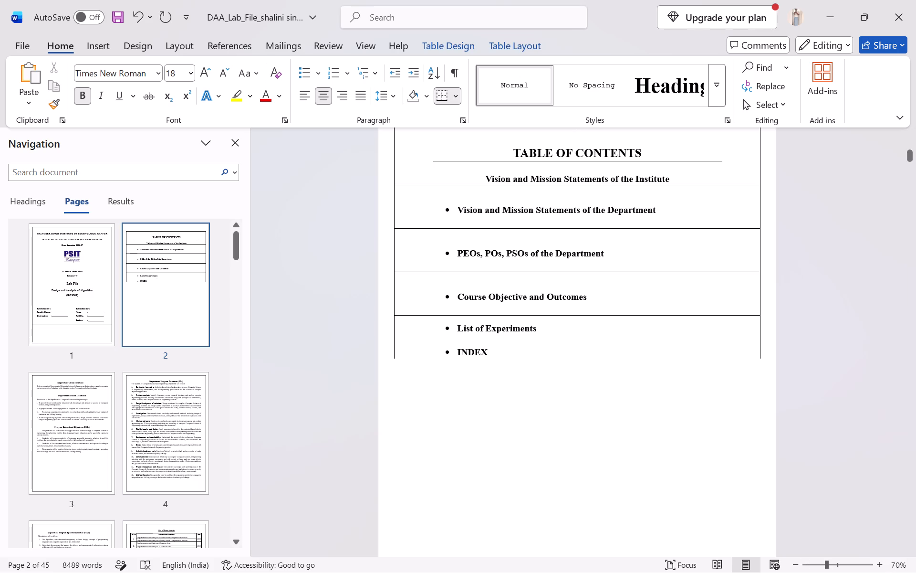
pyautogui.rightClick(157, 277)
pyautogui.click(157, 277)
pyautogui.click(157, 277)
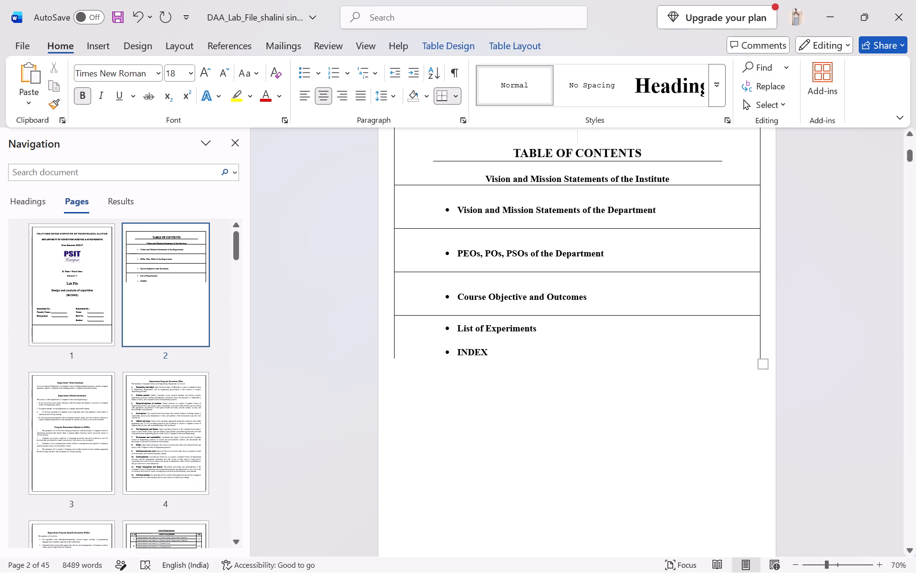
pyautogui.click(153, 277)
# Insert a blank page at the start of the table of contents page.
pyautogui.scroll(1, 505, 165)
pyautogui.hscroll(1, 505, 165)
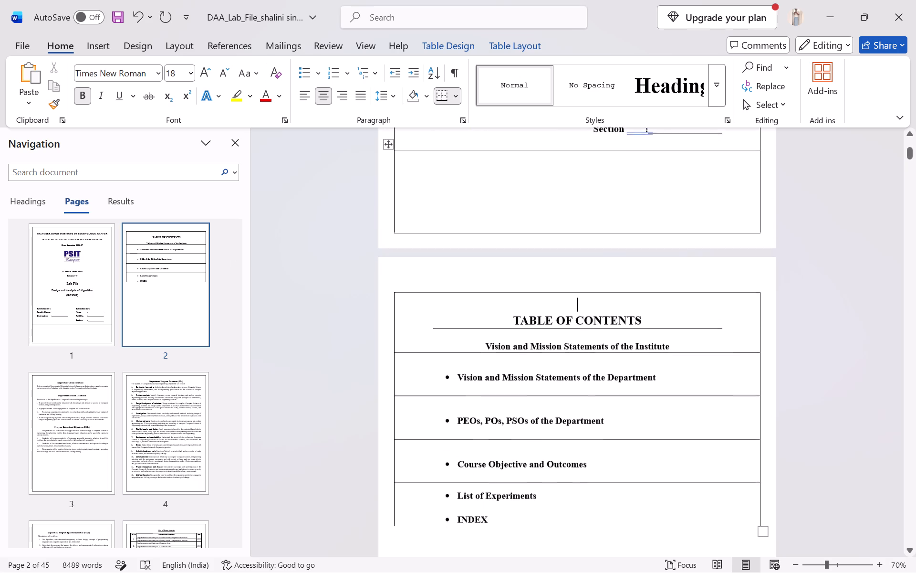
pyautogui.hscroll(1, 505, 165)
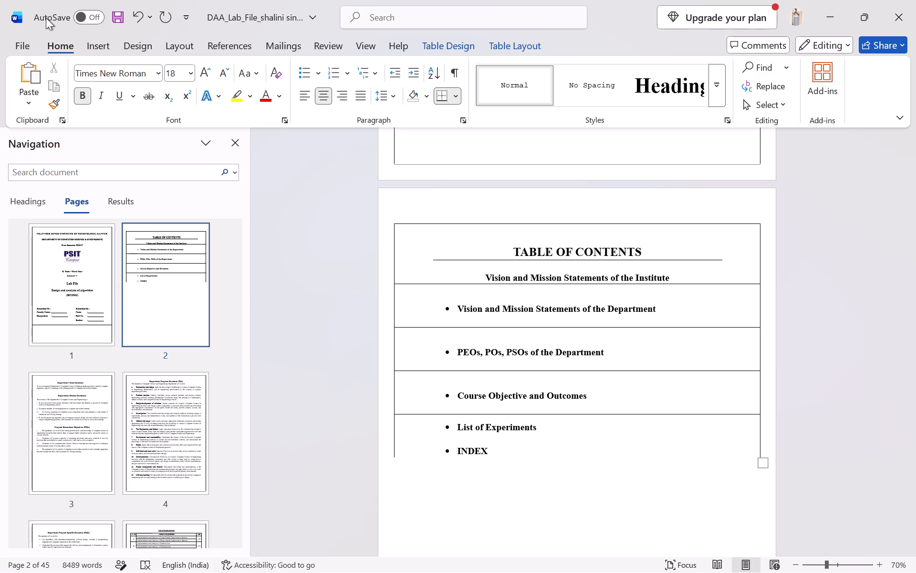
pyautogui.click(104, 48)
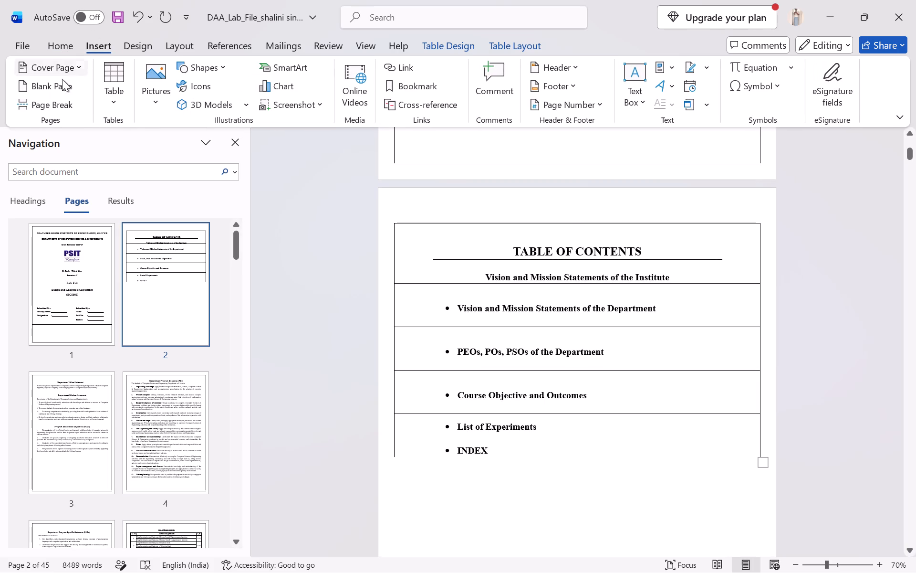
pyautogui.click(59, 84)
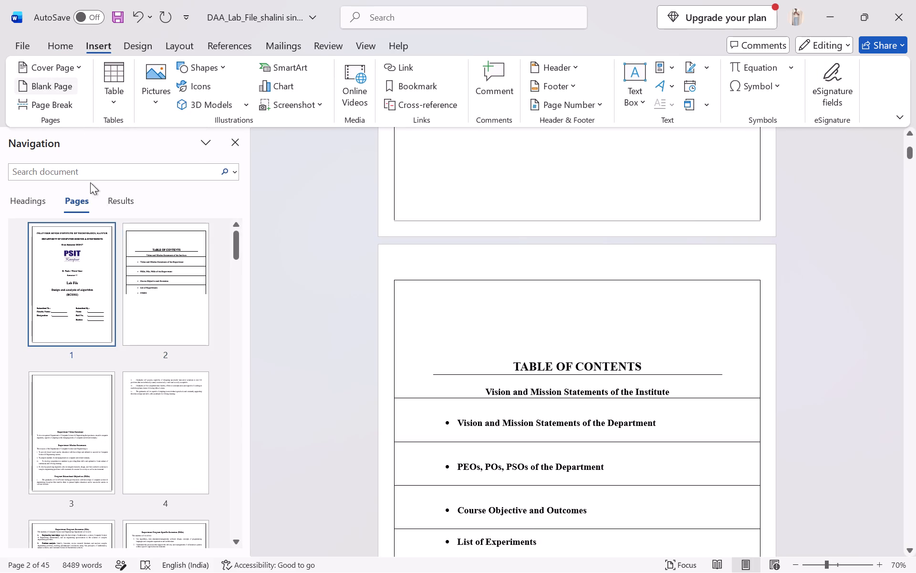
# Review the page thumbnails and the layout of the cover, table of contents and department statement pages after the insertion.
pyautogui.scroll(1, 112, 355)
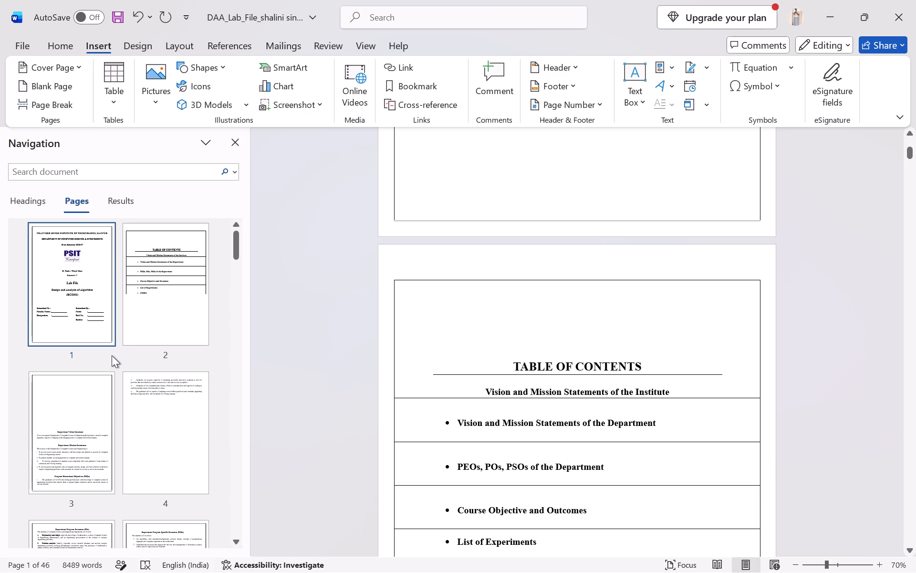
pyautogui.scroll(1, 112, 355)
pyautogui.scroll(2, 469, 372)
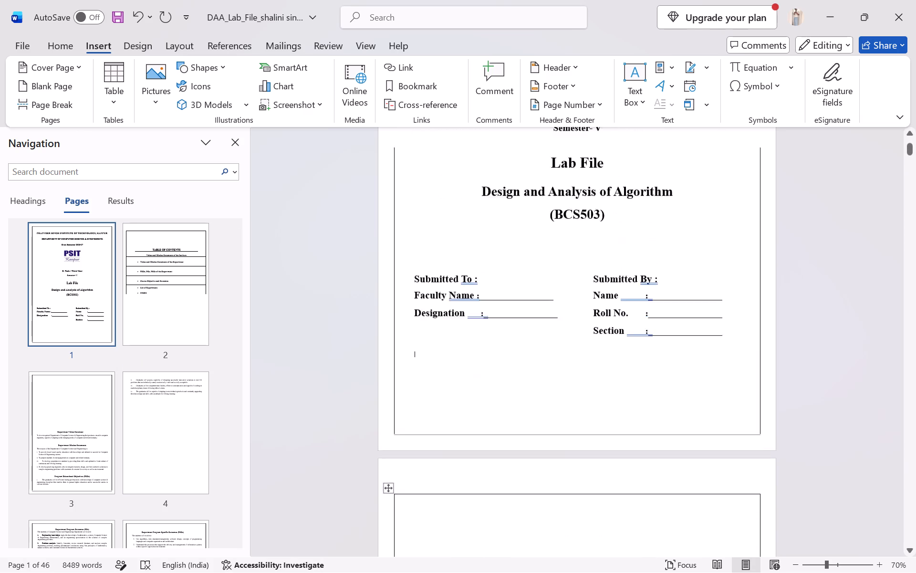
pyautogui.scroll(2, 469, 372)
pyautogui.scroll(-5, 469, 372)
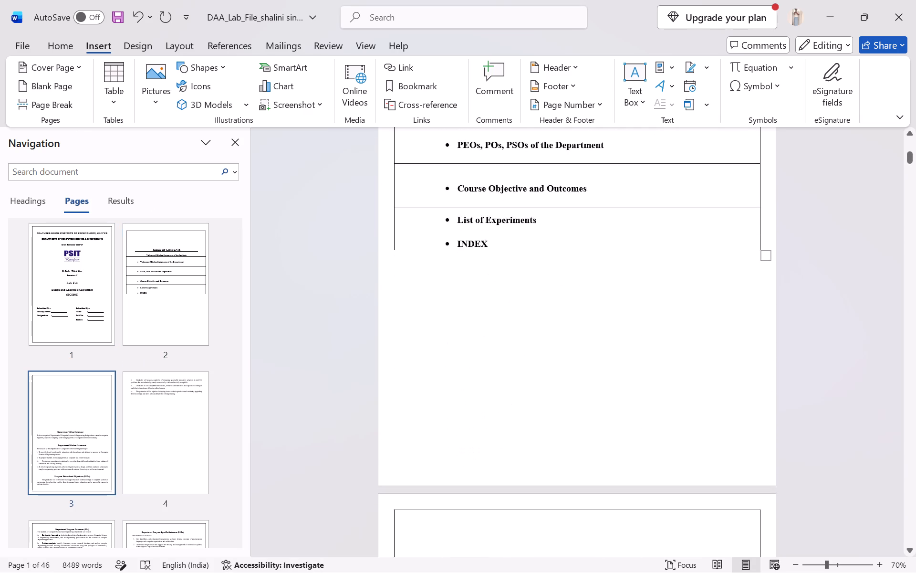
pyautogui.scroll(-4, 469, 372)
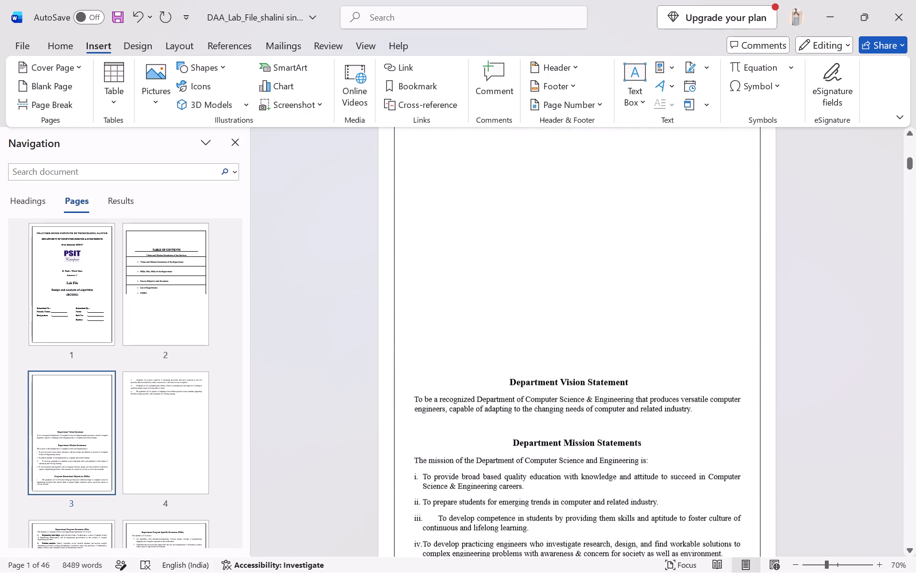
pyautogui.scroll(-1, 469, 372)
pyautogui.scroll(-9, 49, 392)
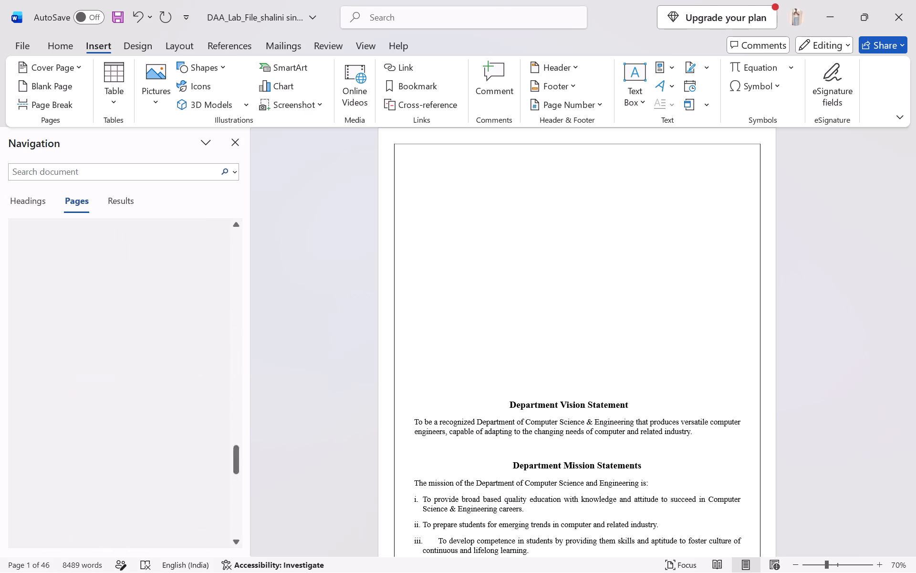
pyautogui.scroll(-17, 49, 392)
pyautogui.scroll(5, 49, 392)
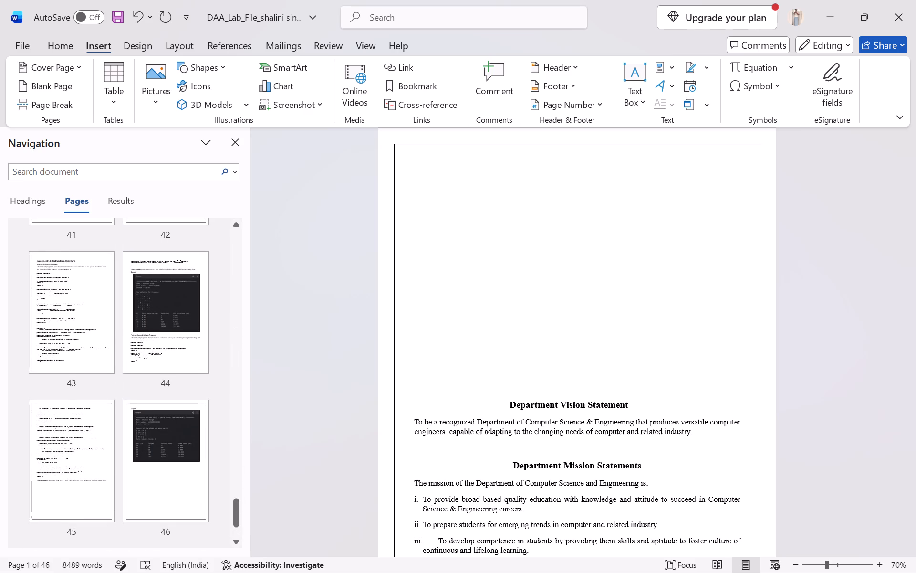
pyautogui.scroll(11, 49, 392)
pyautogui.scroll(-4, 49, 392)
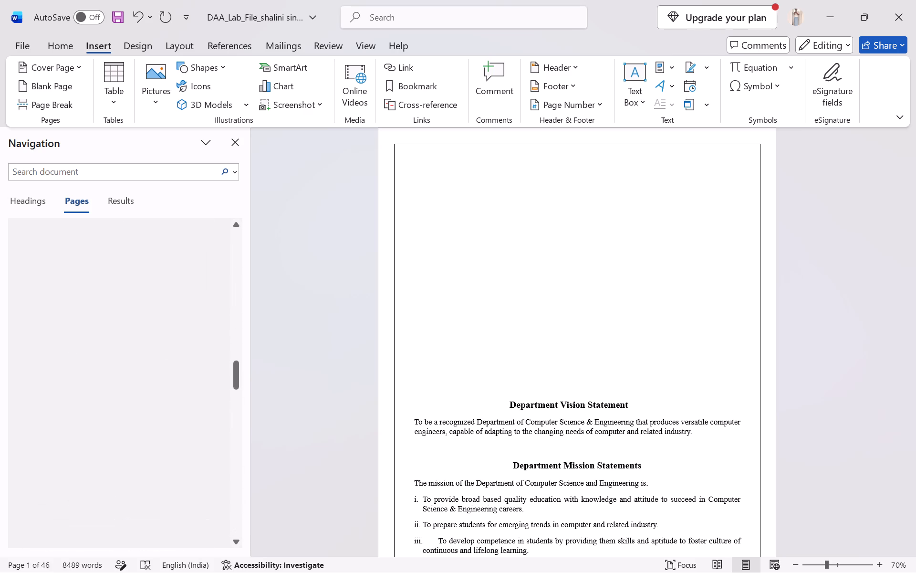
pyautogui.scroll(10, 49, 392)
pyautogui.scroll(20, 49, 392)
pyautogui.scroll(9, 49, 392)
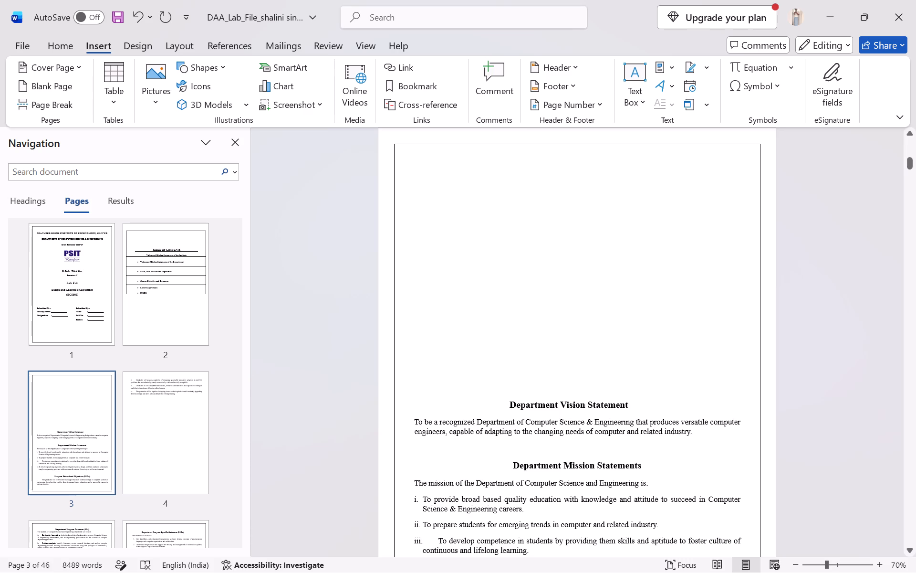
pyautogui.scroll(7, 472, 329)
pyautogui.scroll(-1, 472, 329)
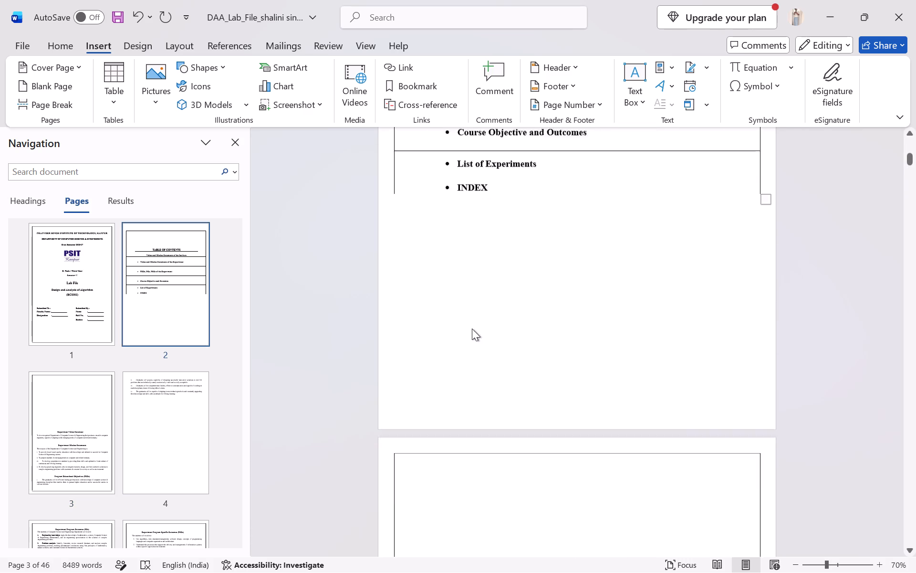
pyautogui.scroll(-2, 472, 329)
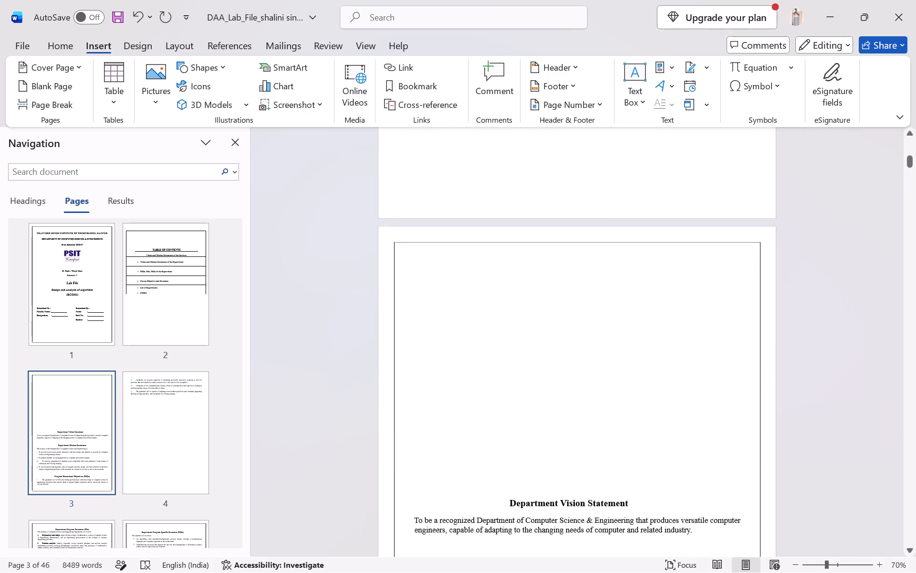
pyautogui.scroll(-1, 472, 329)
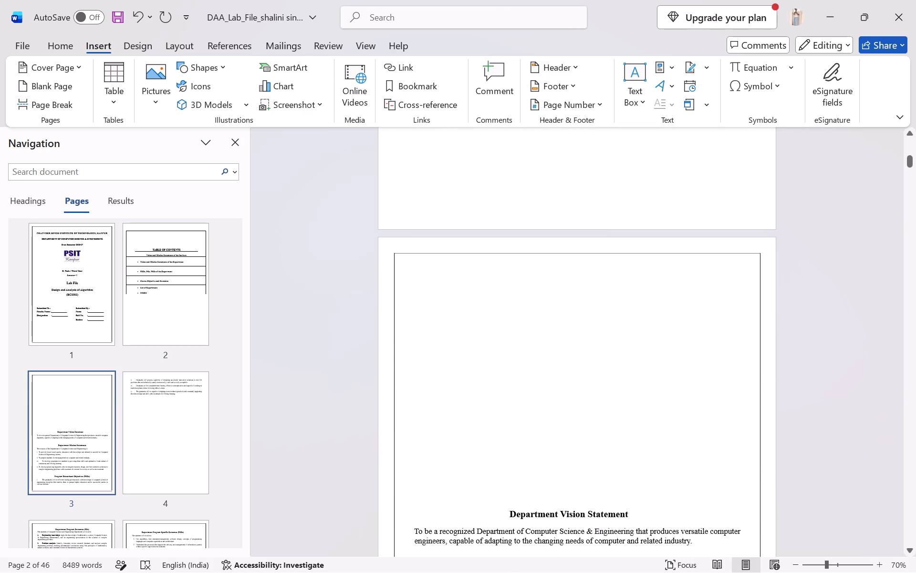
# Delete the empty lines above the Department Vision Statement heading on page 3.
pyautogui.click(504, 502)
pyautogui.press('BackSpace')
pyautogui.press('BackSpace')
pyautogui.press('BackSpace')
pyautogui.press('BackSpace')
pyautogui.press('BackSpace')
pyautogui.press('BackSpace')
pyautogui.press('BackSpace')
pyautogui.press('BackSpace')
pyautogui.press('BackSpace')
pyautogui.press('BackSpace')
pyautogui.press('BackSpace')
pyautogui.press('BackSpace')
pyautogui.press('BackSpace')
pyautogui.press('BackSpace')
pyautogui.press('BackSpace')
pyautogui.press('BackSpace')
pyautogui.press('BackSpace')
pyautogui.press('BackSpace')
pyautogui.press('BackSpace')
pyautogui.press('BackSpace')
pyautogui.press('BackSpace')
pyautogui.press('BackSpace')
pyautogui.press('BackSpace')
pyautogui.press('BackSpace')
pyautogui.press('BackSpace')
pyautogui.press('BackSpace')
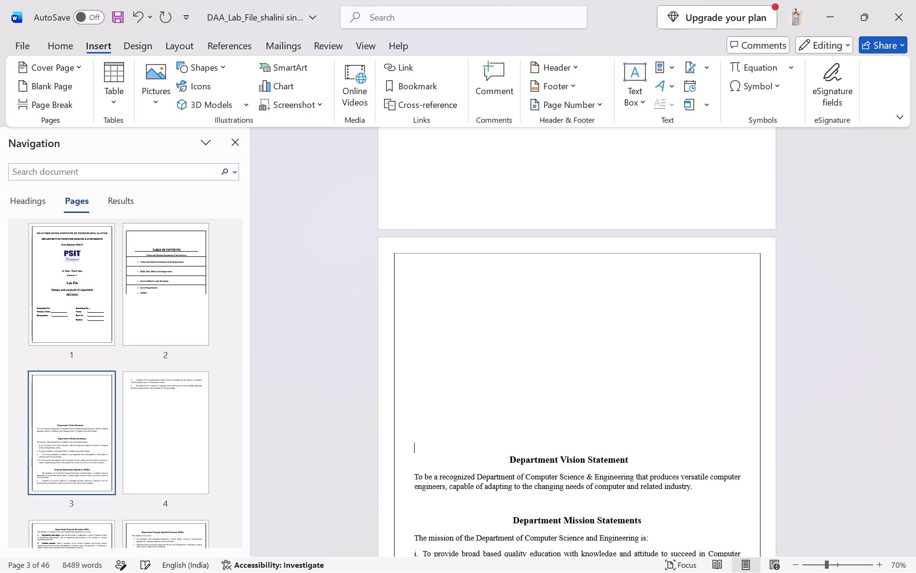
pyautogui.press('BackSpace')
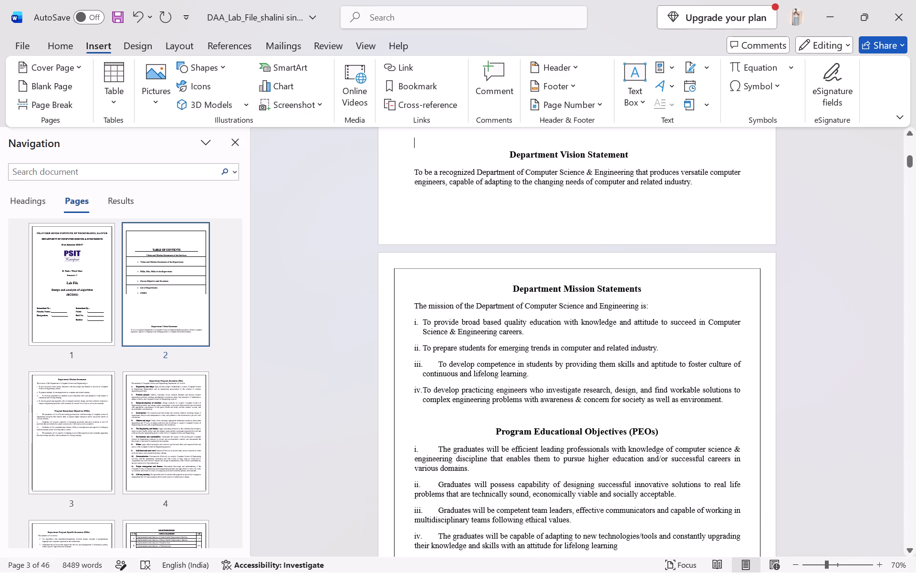
# Add empty lines above the Department Vision Statement heading so it starts at the top of page 3.
pyautogui.press('Return')
pyautogui.press('Return')
pyautogui.press('Return')
pyautogui.press('Return')
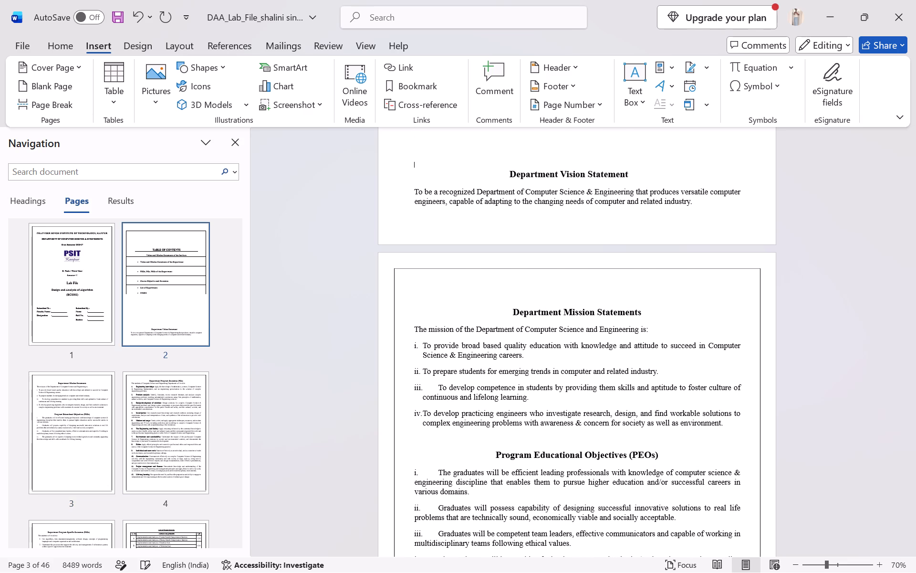
pyautogui.press('Return')
pyautogui.press('Return')
pyautogui.press('Return')
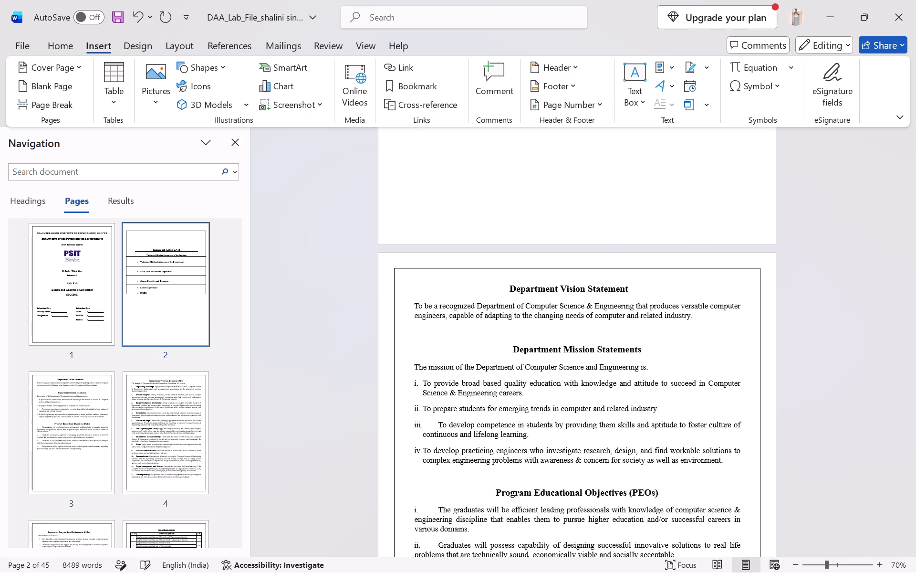
# Review the page thumbnails from the front pages through the first experiments, and recheck the table of contents page.
pyautogui.scroll(-1, 136, 451)
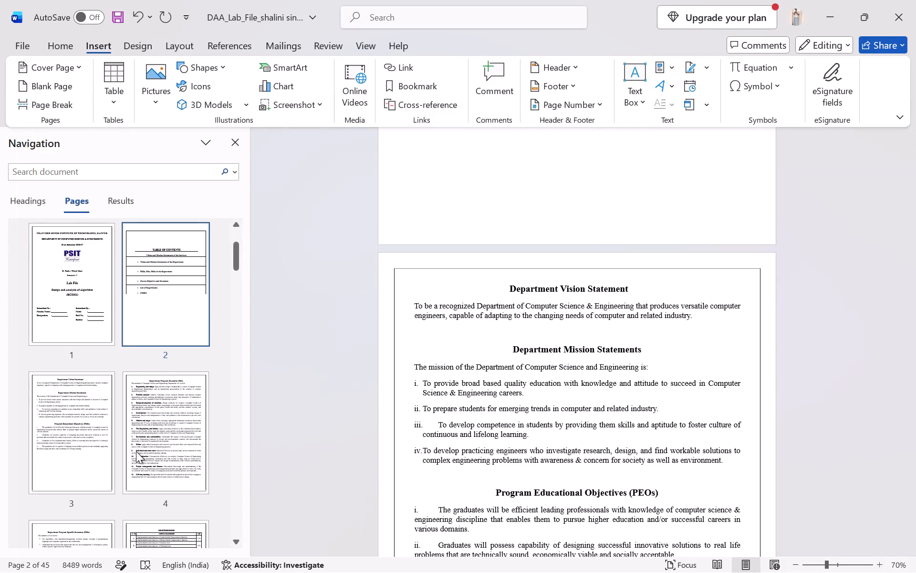
pyautogui.scroll(-1, 136, 451)
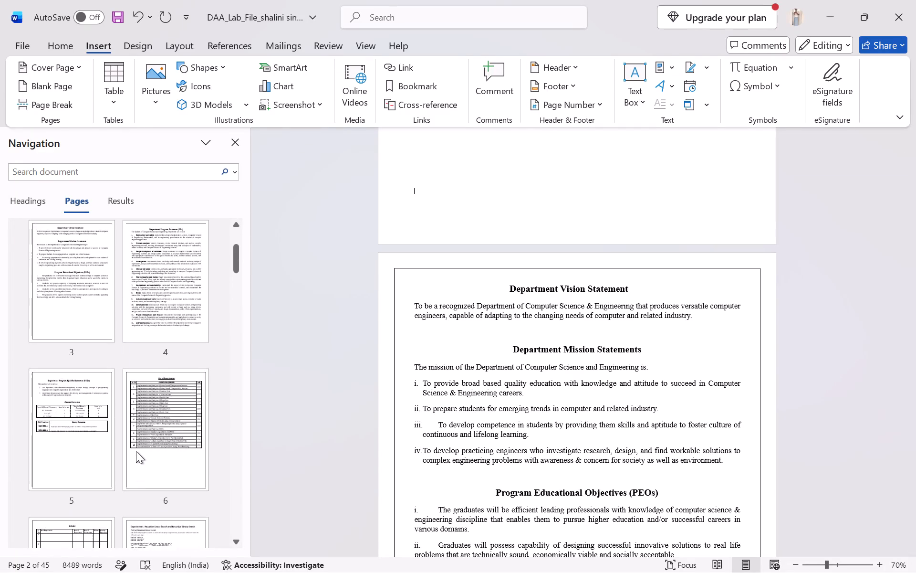
pyautogui.scroll(-1, 136, 451)
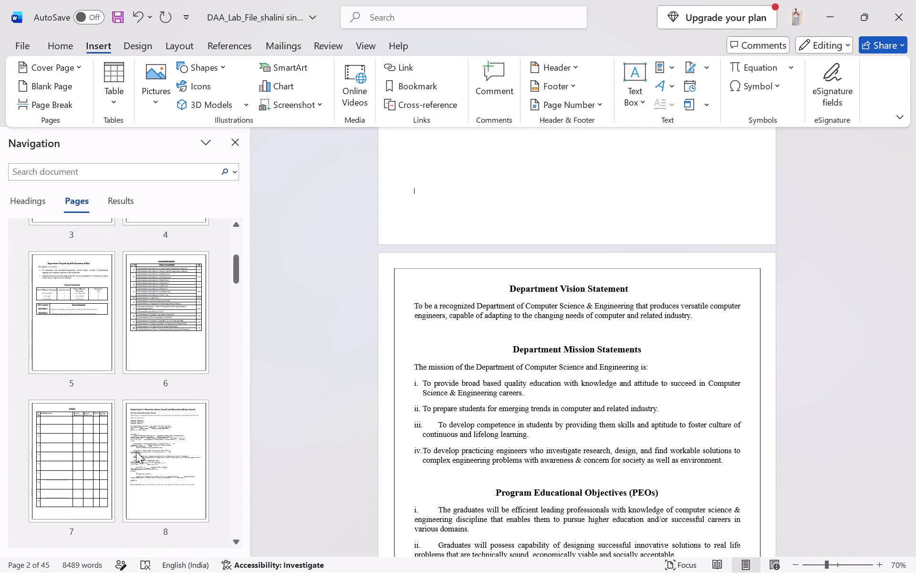
pyautogui.scroll(1, 136, 451)
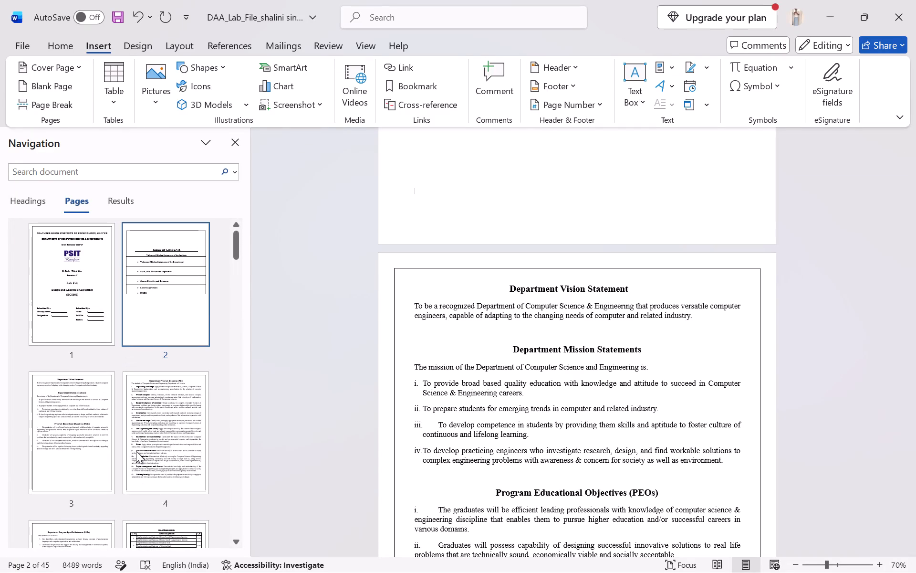
pyautogui.scroll(1, 136, 451)
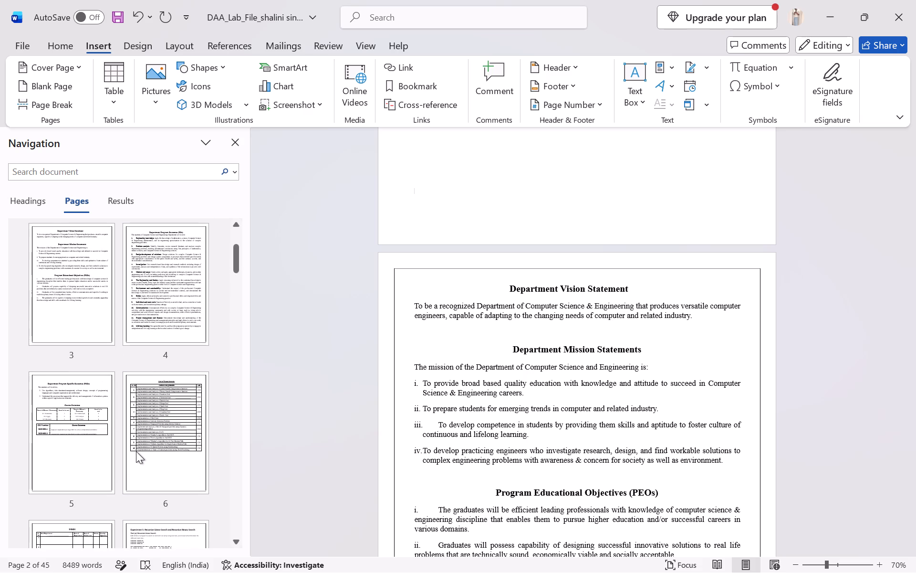
pyautogui.scroll(-2, 136, 451)
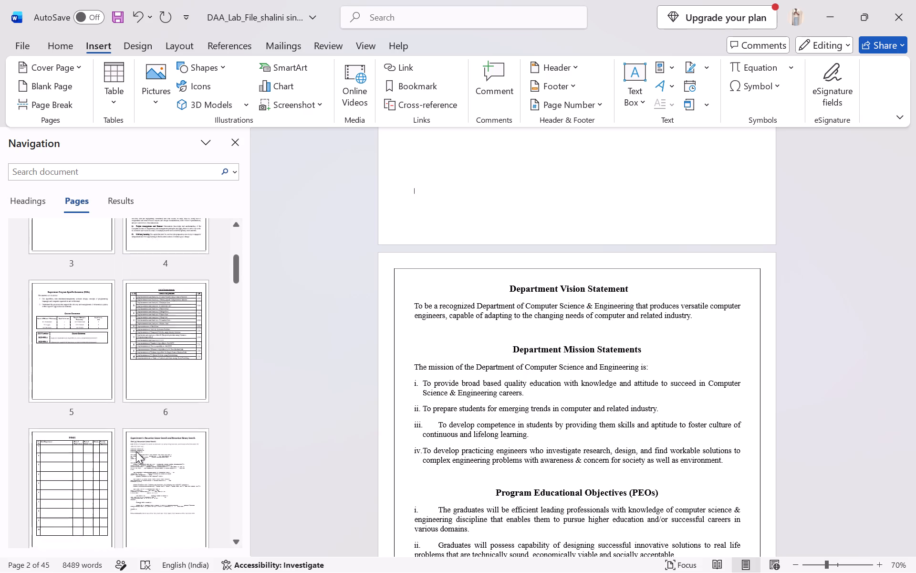
pyautogui.scroll(-2, 136, 451)
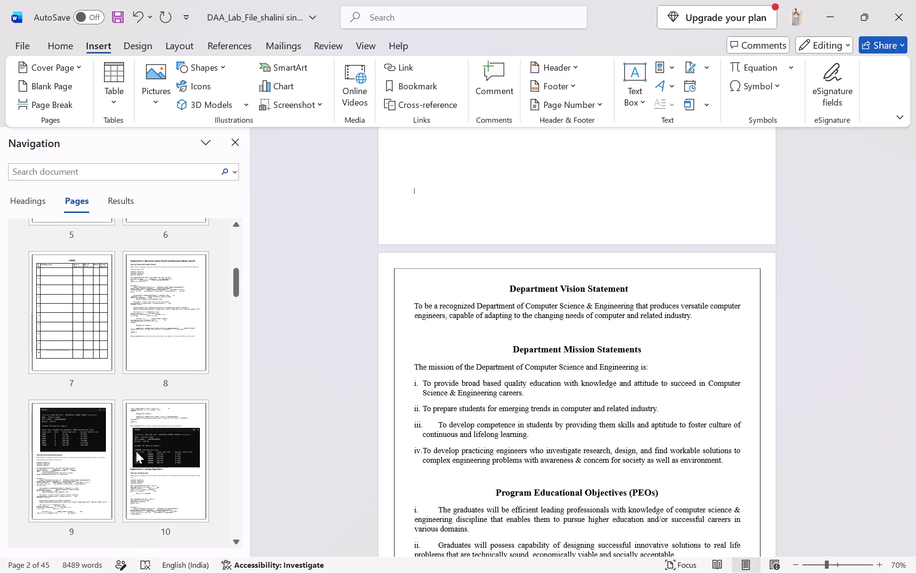
pyautogui.scroll(-1, 136, 451)
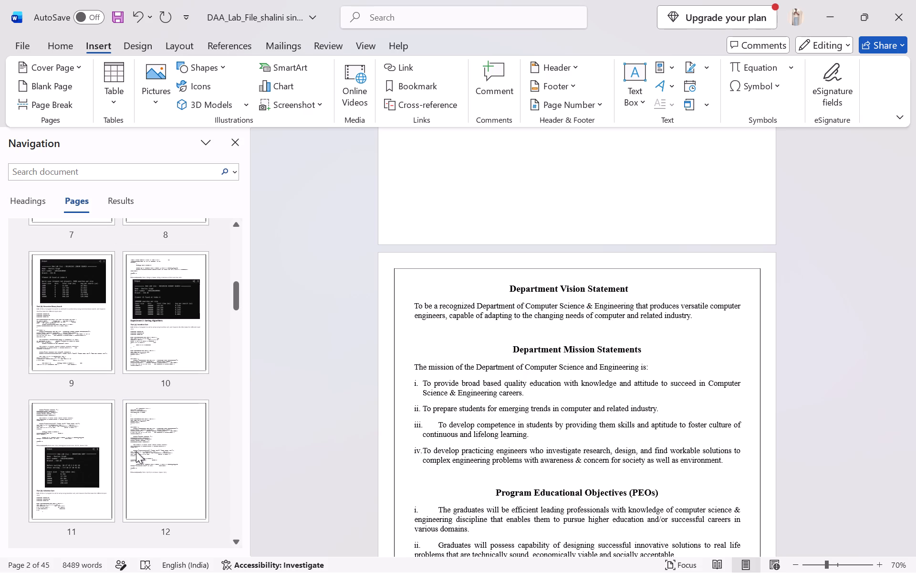
pyautogui.scroll(-1, 136, 451)
pyautogui.scroll(1, 136, 451)
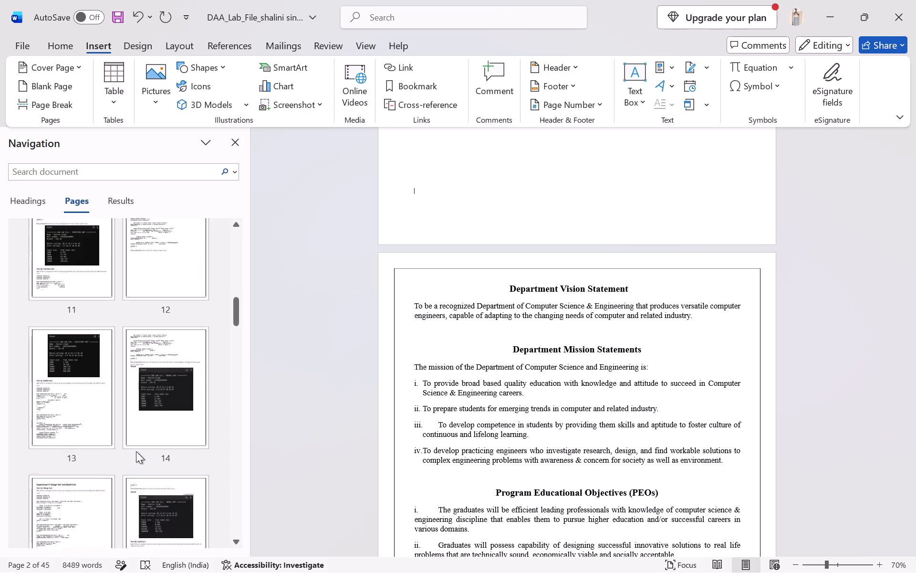
pyautogui.scroll(4, 482, 159)
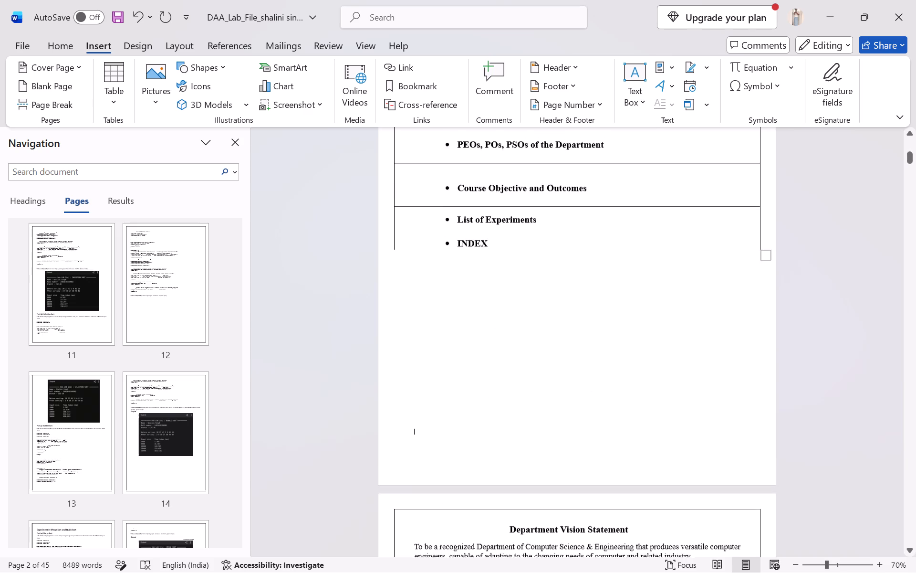
pyautogui.scroll(1, 482, 159)
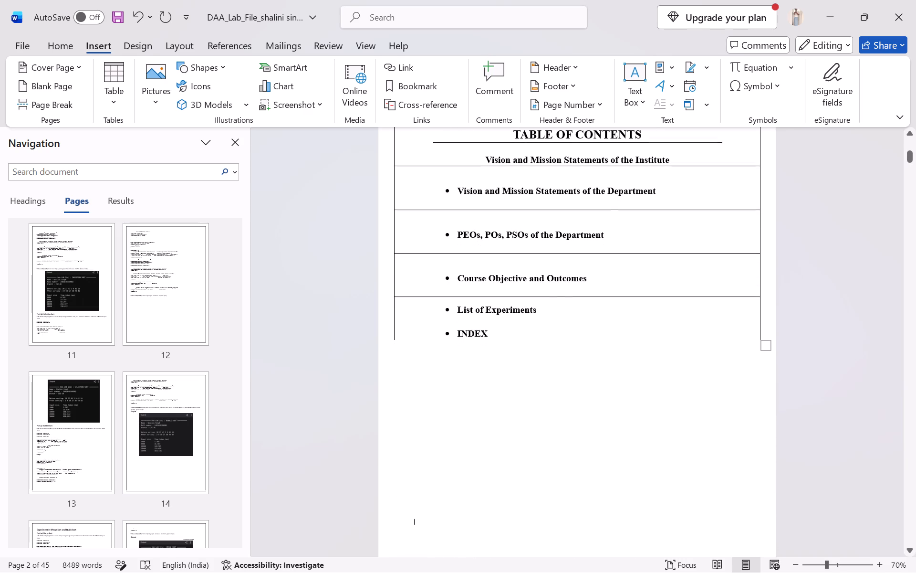
# Insert a blank page before the table of contents, between it and the cover page.
pyautogui.click(445, 373)
pyautogui.scroll(2, 480, 267)
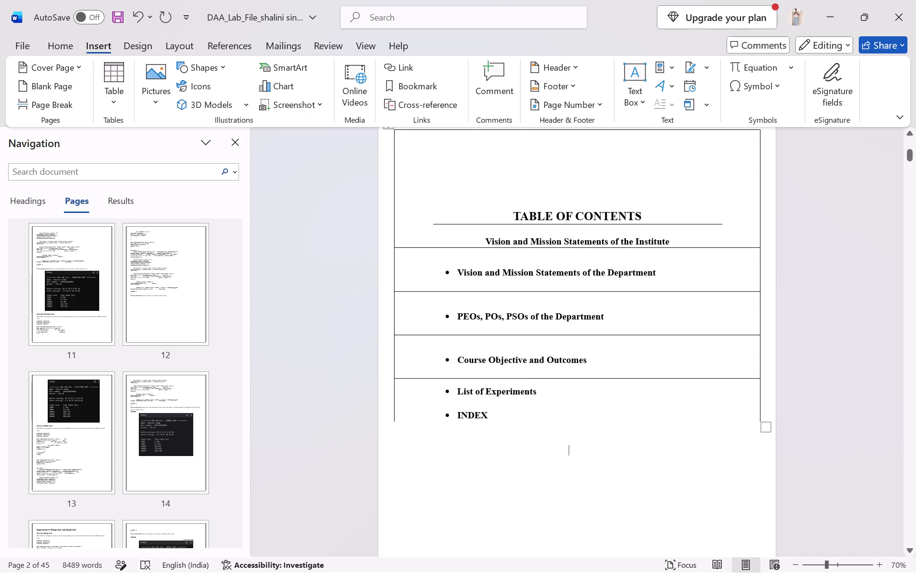
pyautogui.scroll(1, 453, 188)
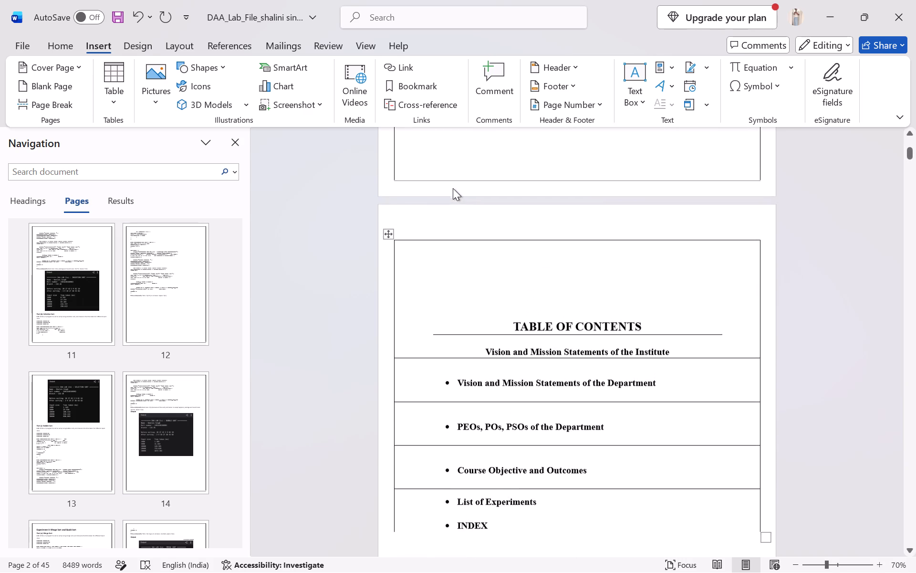
pyautogui.scroll(1, 453, 188)
pyautogui.scroll(12, 109, 269)
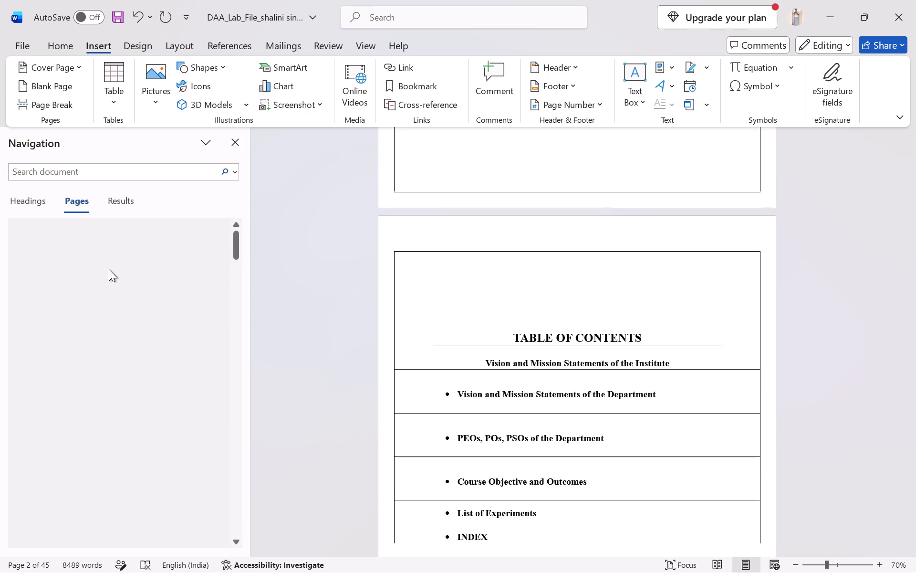
pyautogui.scroll(6, 109, 269)
pyautogui.rightClick(186, 284)
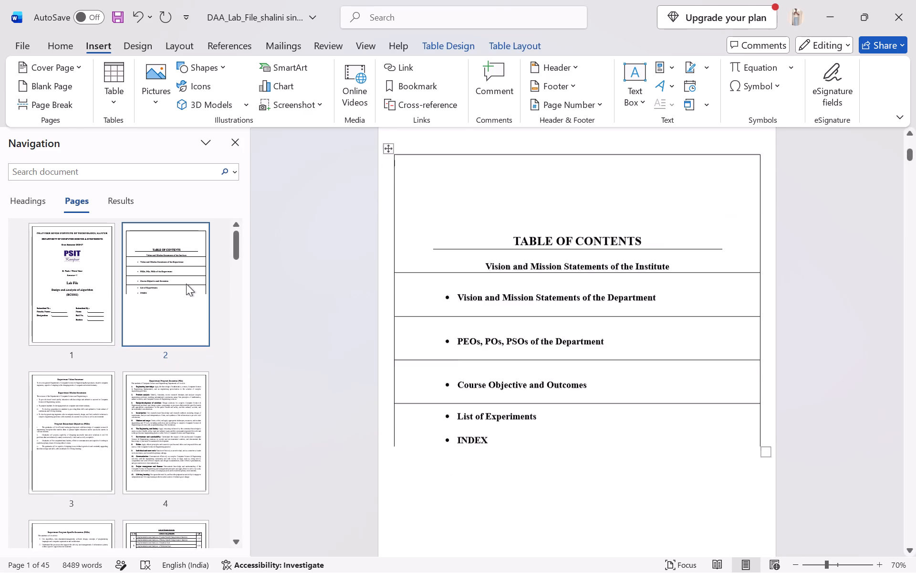
pyautogui.click(186, 284)
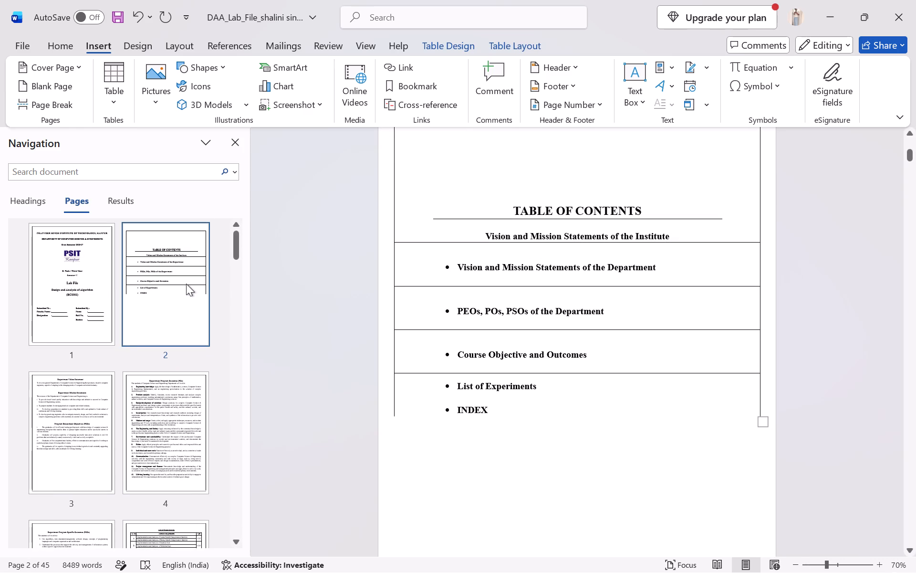
pyautogui.click(72, 67)
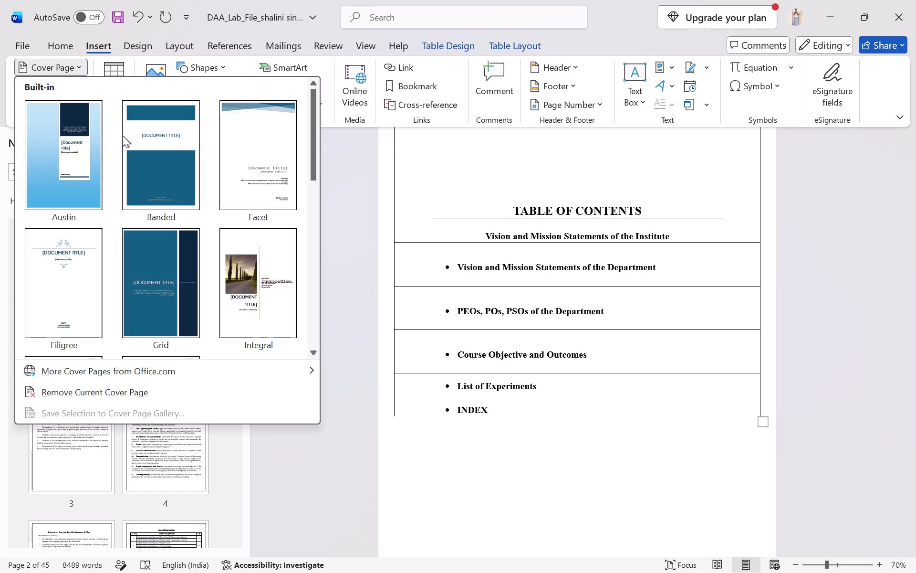
pyautogui.click(444, 462)
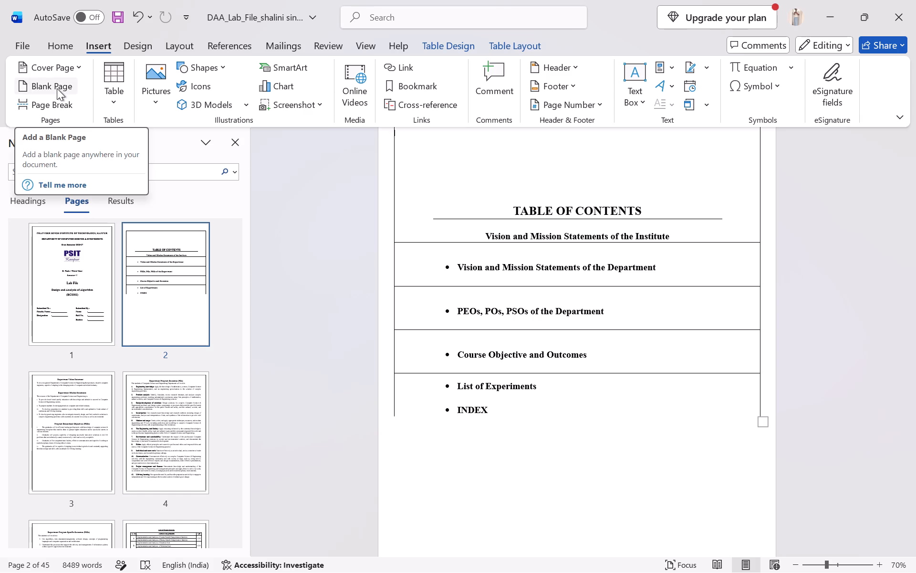
pyautogui.click(57, 88)
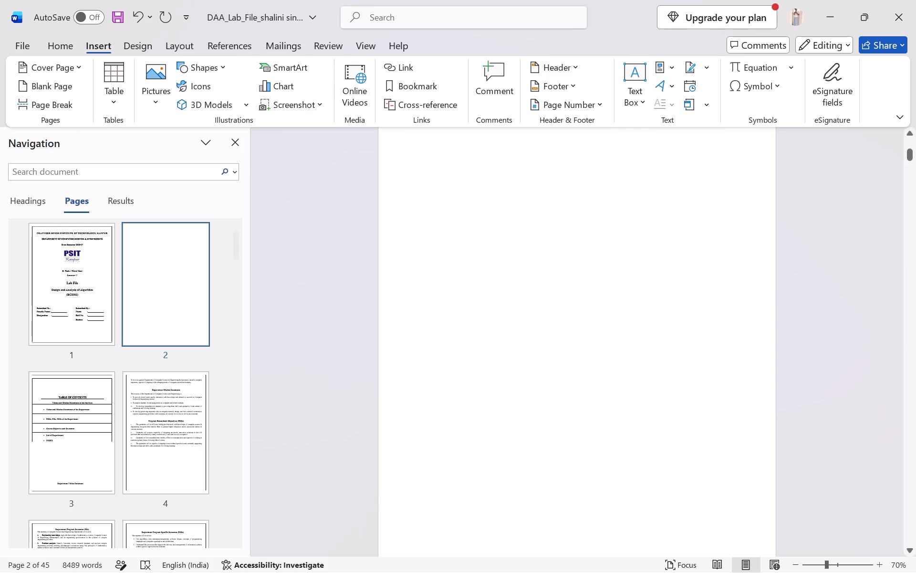
# Apply All Borders at the start of the blank page 2, between the cover page and the table of contents.
pyautogui.scroll(7, 508, 268)
pyautogui.scroll(-1, 508, 268)
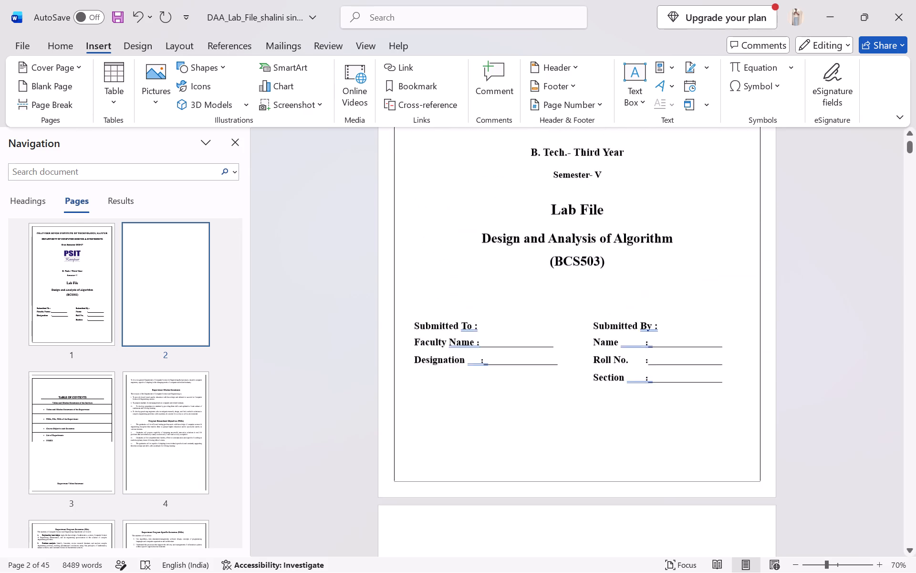
pyautogui.scroll(-2, 508, 268)
pyautogui.scroll(1, 508, 268)
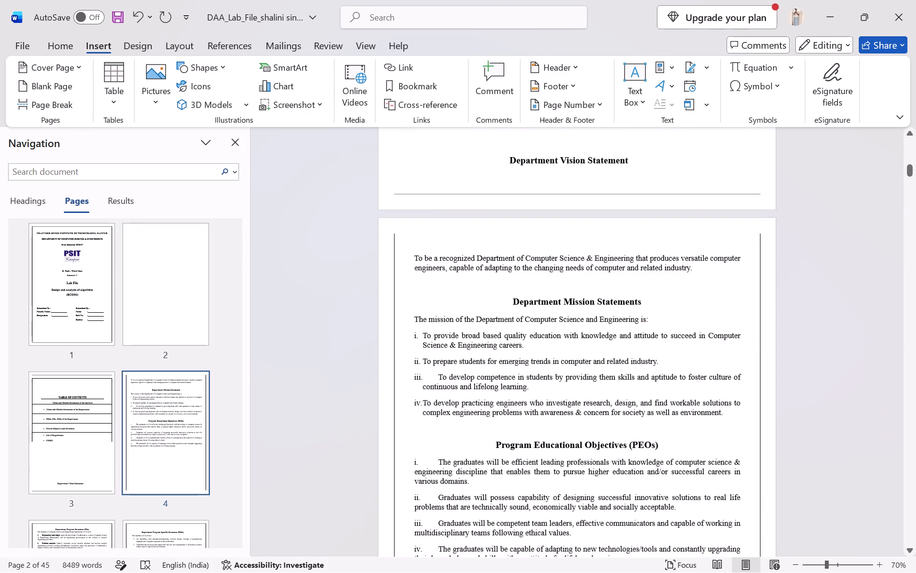
pyautogui.scroll(1, 508, 268)
pyautogui.click(508, 268)
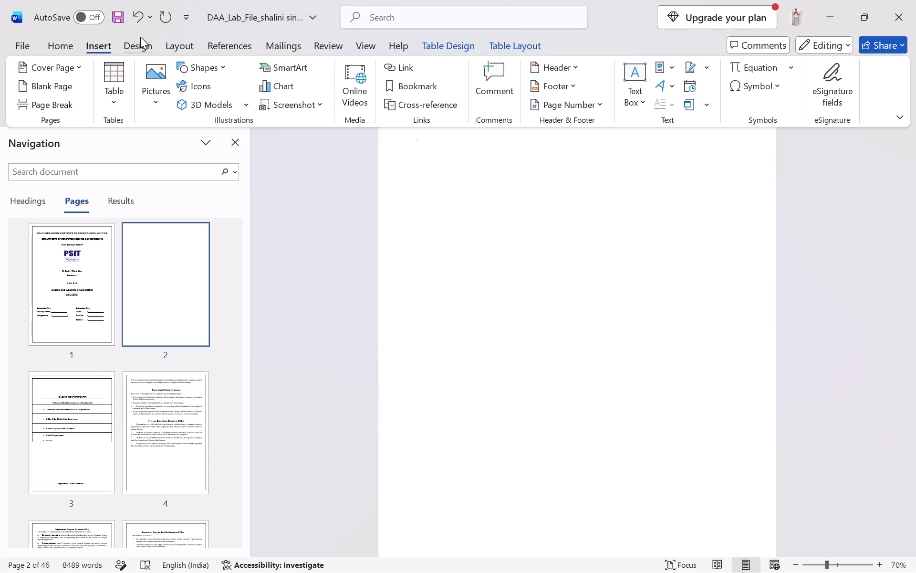
pyautogui.click(62, 45)
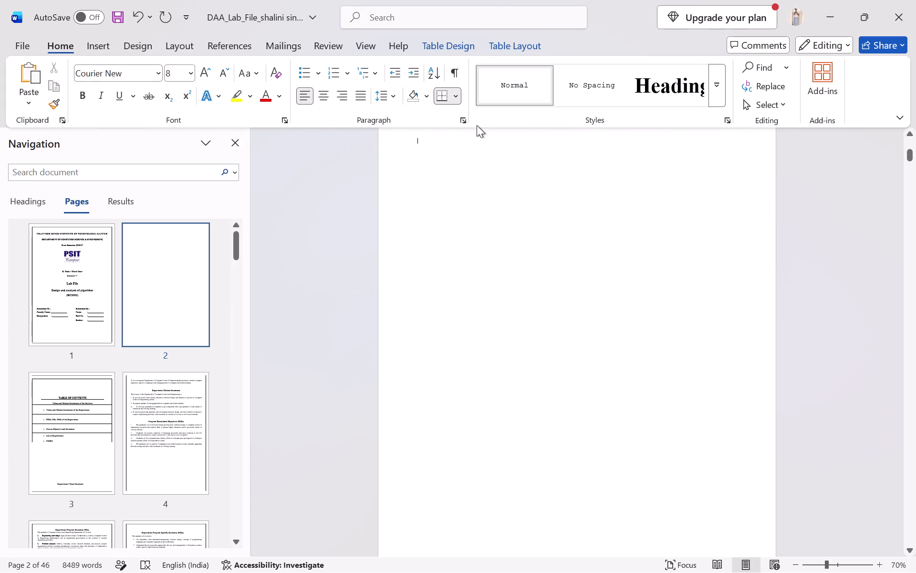
pyautogui.click(457, 94)
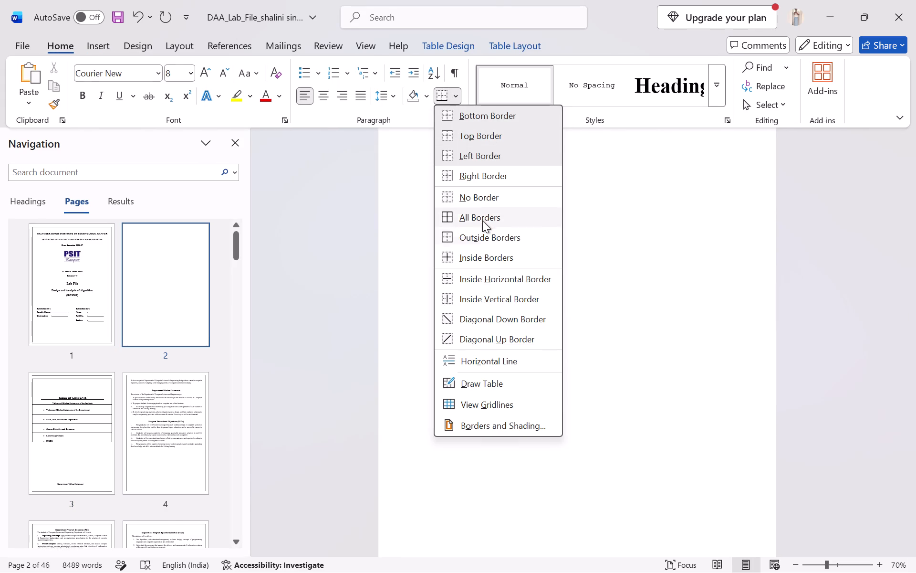
pyautogui.click(482, 219)
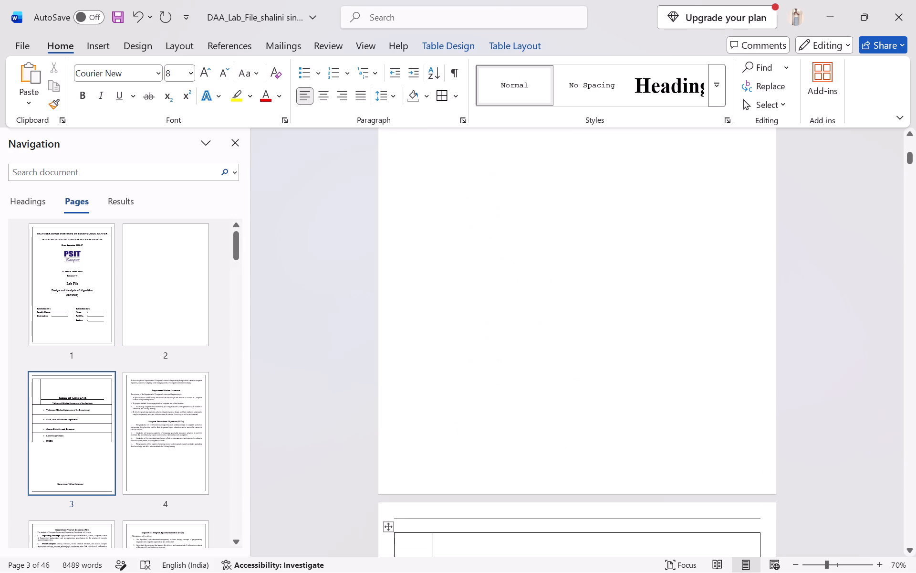
pyautogui.click(460, 262)
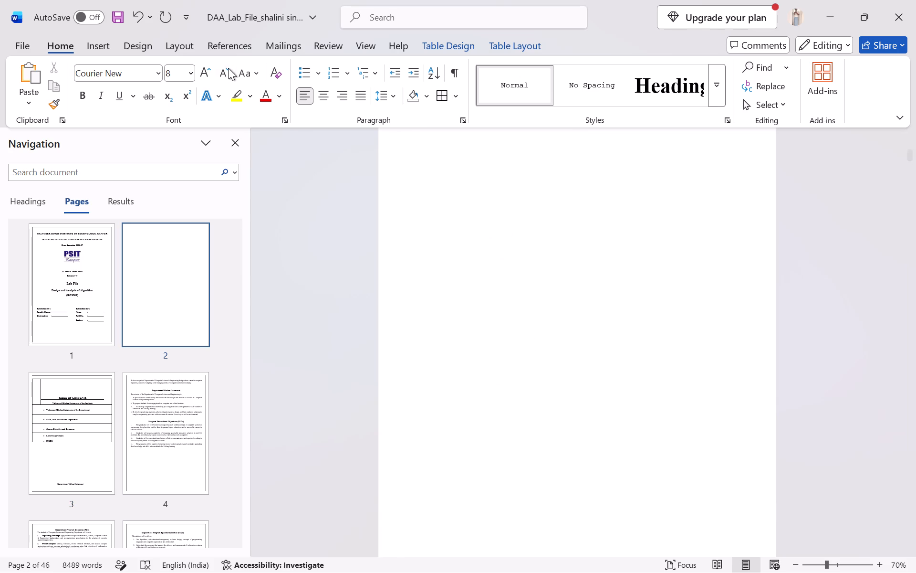
pyautogui.click(438, 96)
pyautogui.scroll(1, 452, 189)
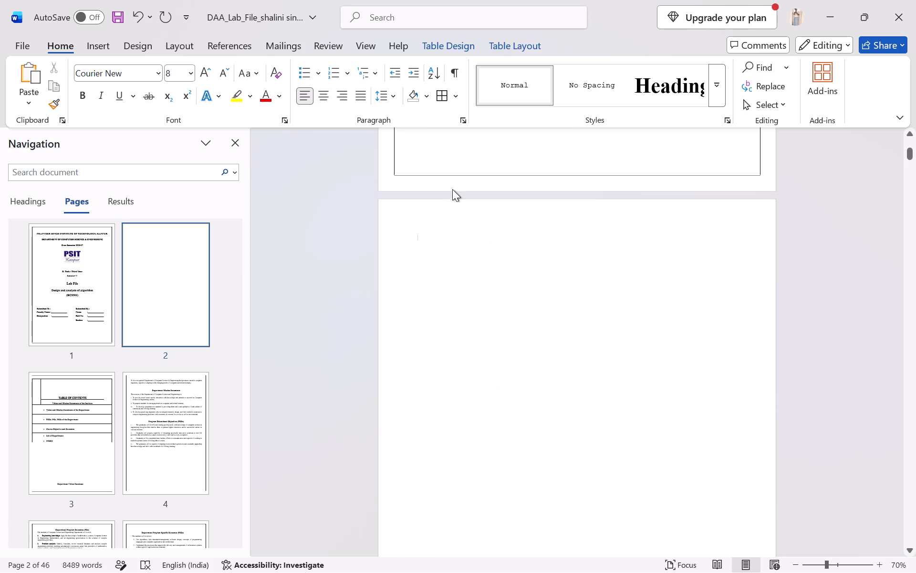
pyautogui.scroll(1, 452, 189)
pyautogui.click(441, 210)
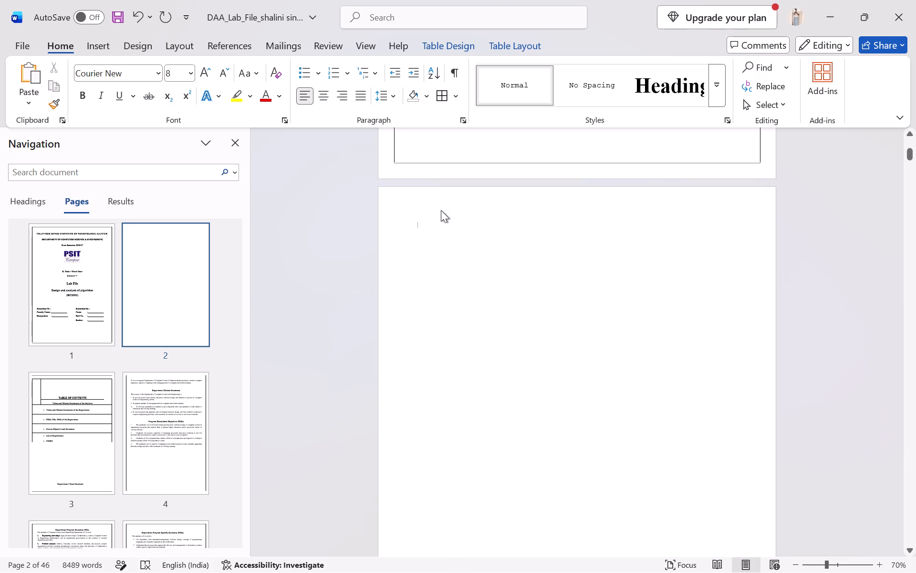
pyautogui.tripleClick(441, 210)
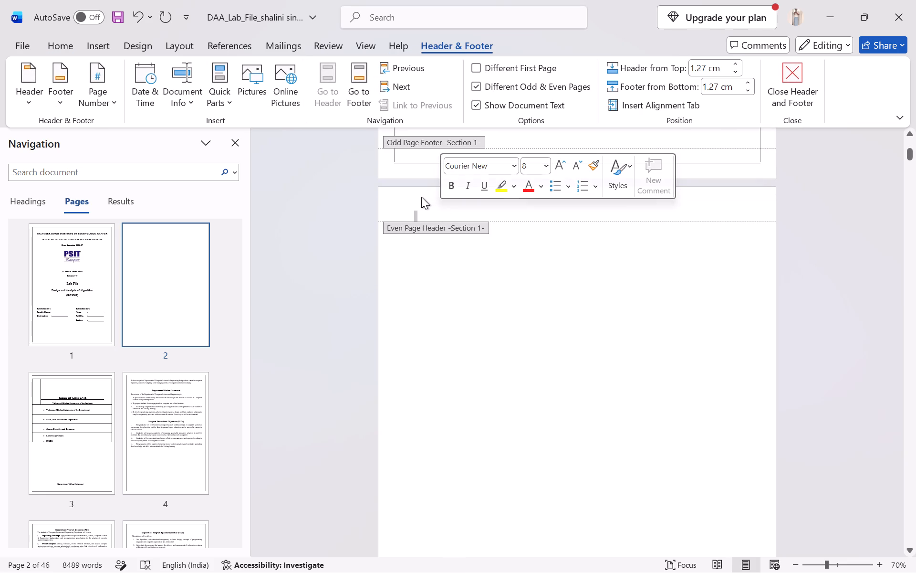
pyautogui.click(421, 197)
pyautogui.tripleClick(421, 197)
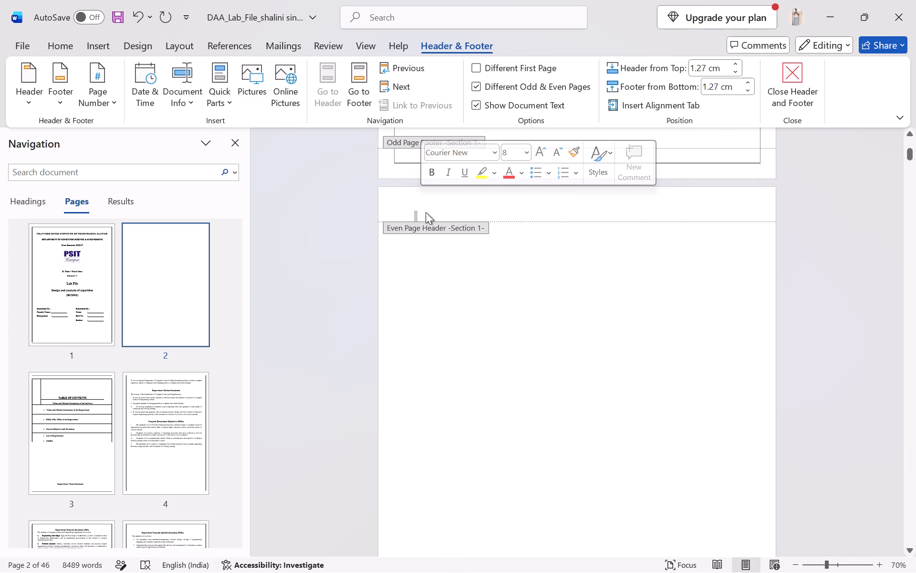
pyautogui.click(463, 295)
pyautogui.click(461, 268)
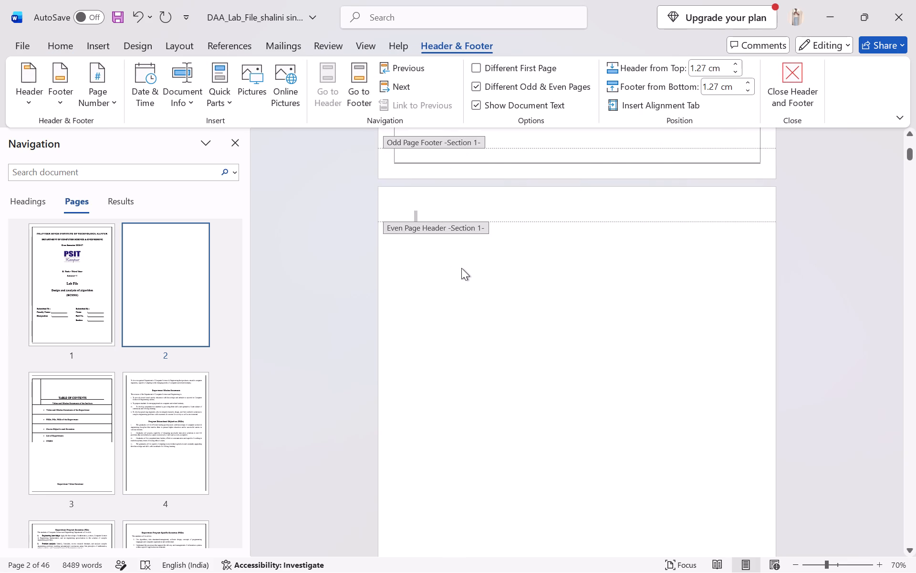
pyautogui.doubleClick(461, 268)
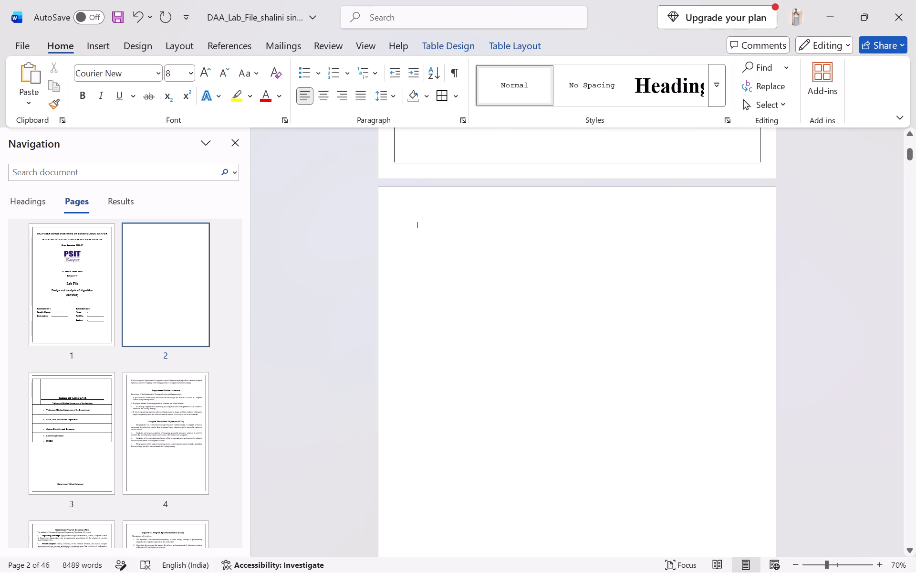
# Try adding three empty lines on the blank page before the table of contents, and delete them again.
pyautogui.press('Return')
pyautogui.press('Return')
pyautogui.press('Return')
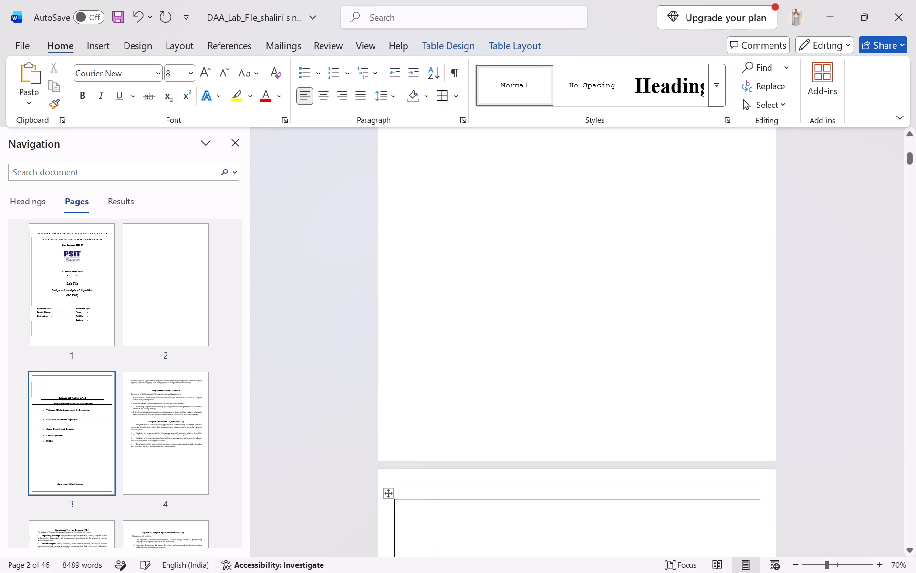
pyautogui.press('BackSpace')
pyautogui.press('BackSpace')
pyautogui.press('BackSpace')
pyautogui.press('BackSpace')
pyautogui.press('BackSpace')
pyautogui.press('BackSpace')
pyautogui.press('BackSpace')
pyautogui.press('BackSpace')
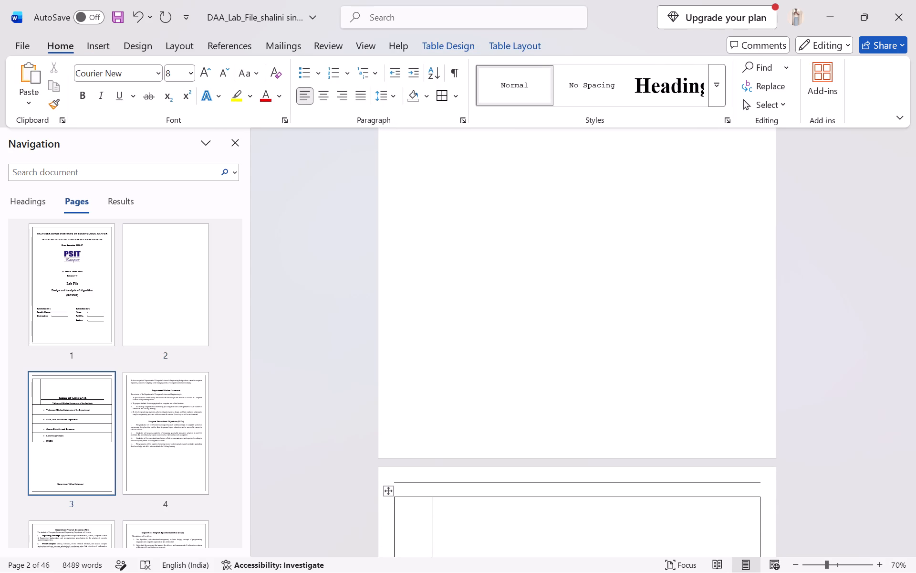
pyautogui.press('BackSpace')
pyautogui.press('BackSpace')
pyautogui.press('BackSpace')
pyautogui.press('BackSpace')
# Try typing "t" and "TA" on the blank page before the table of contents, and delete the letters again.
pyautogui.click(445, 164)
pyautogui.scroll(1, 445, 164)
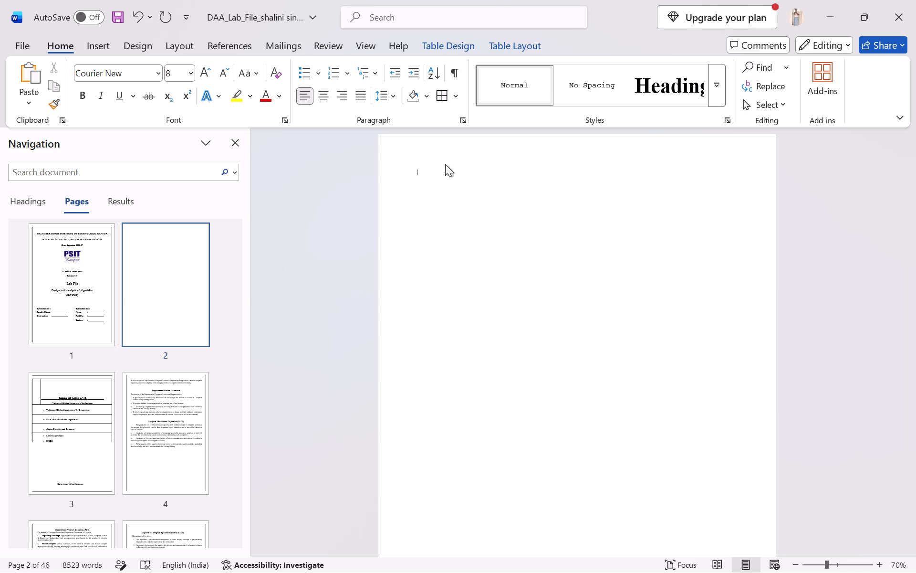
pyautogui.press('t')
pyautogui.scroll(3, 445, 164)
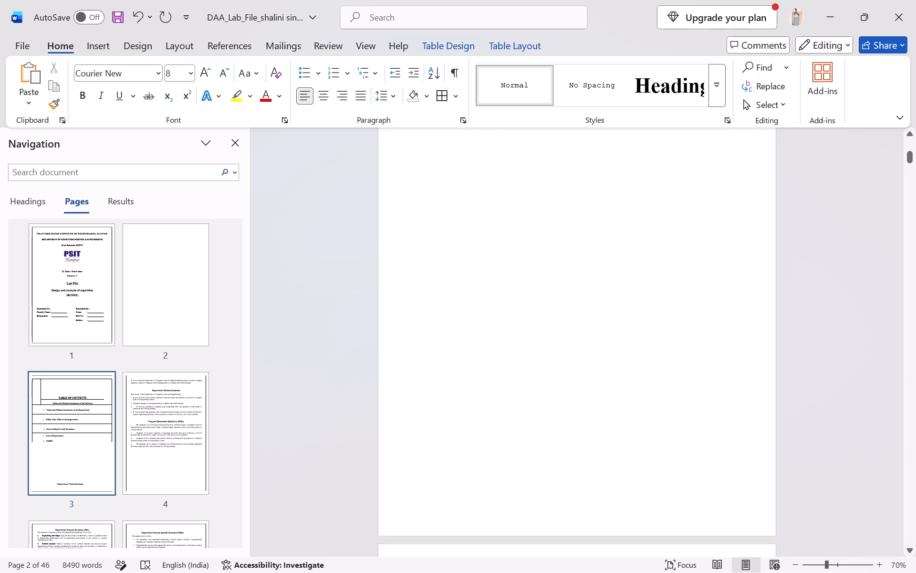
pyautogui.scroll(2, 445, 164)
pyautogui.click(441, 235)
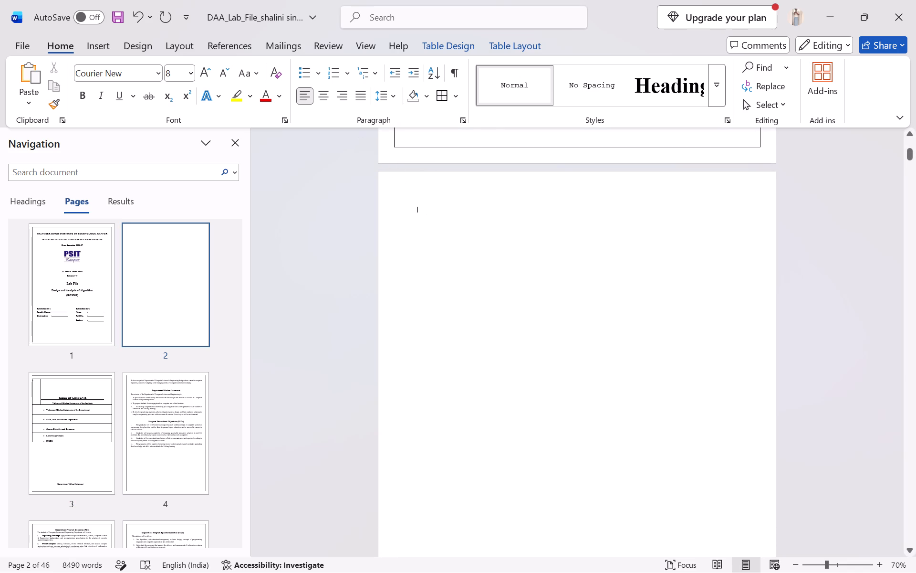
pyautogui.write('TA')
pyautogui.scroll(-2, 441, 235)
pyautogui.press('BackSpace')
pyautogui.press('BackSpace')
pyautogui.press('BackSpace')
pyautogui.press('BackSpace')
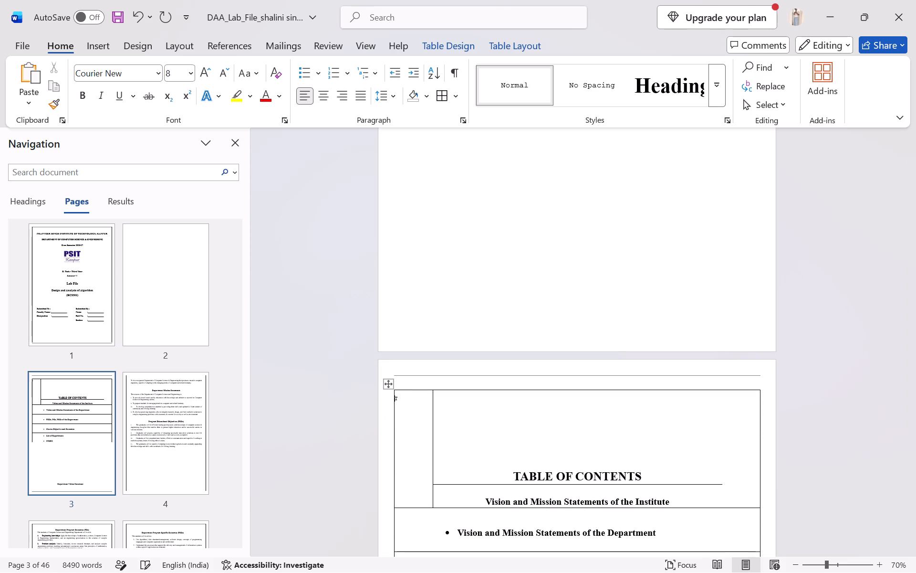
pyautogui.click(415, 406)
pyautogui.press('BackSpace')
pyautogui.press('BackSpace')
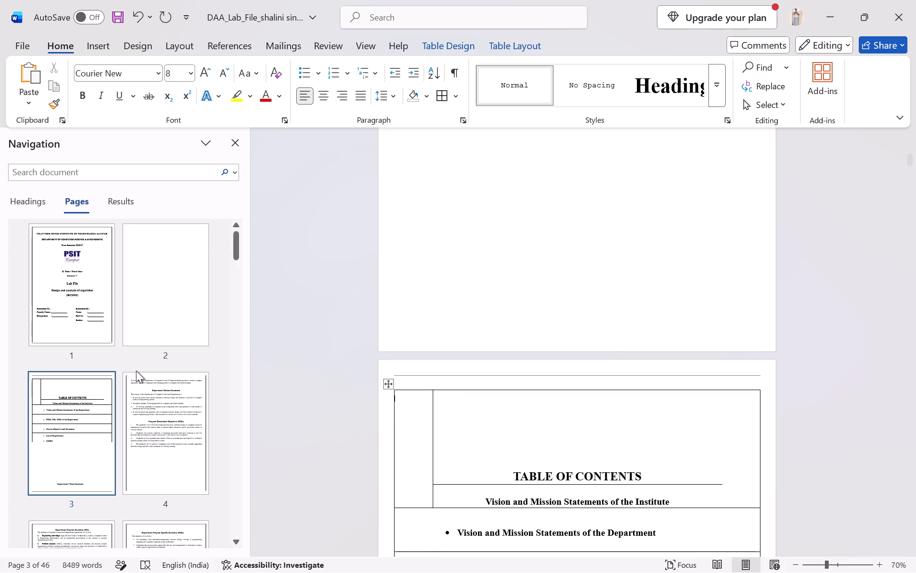
# Add two empty lines above the Department Vision Statement heading so it moves from page 3 to the top of page 4.
pyautogui.rightClick(63, 431)
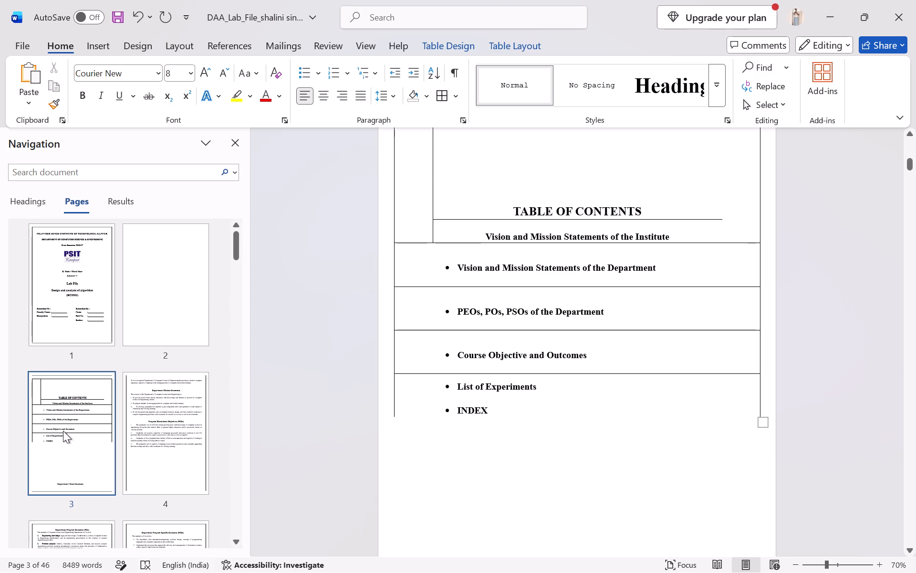
pyautogui.scroll(-1, 63, 431)
pyautogui.scroll(-1, 435, 346)
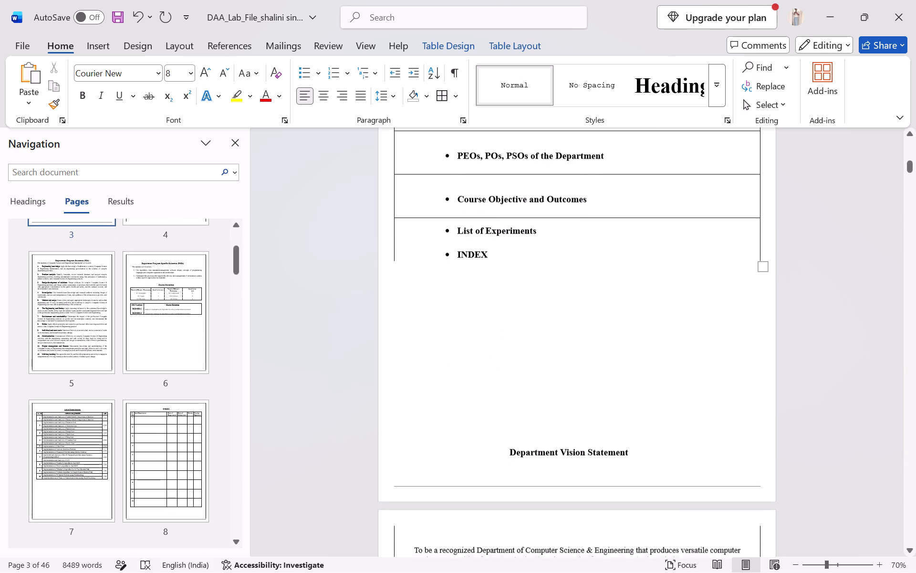
pyautogui.click(504, 448)
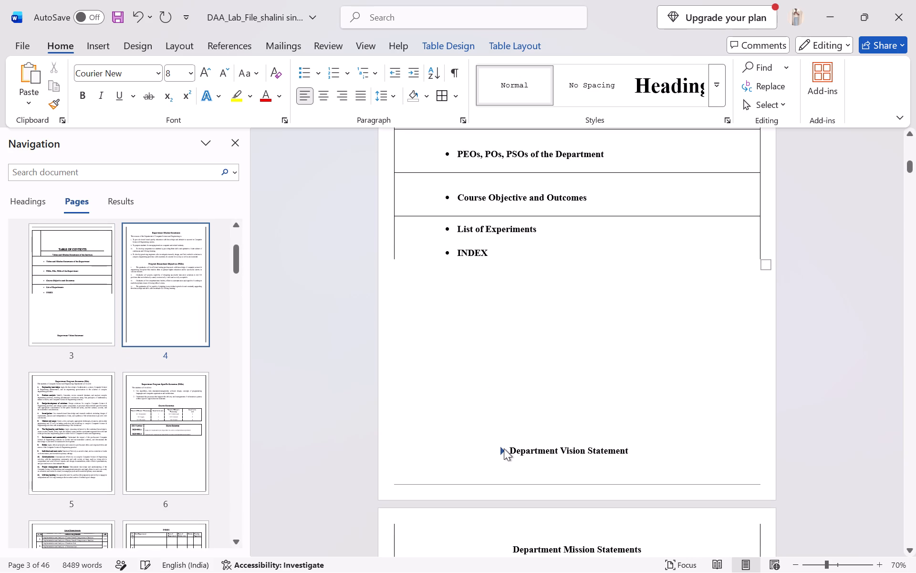
pyautogui.click(504, 448)
pyautogui.click(514, 434)
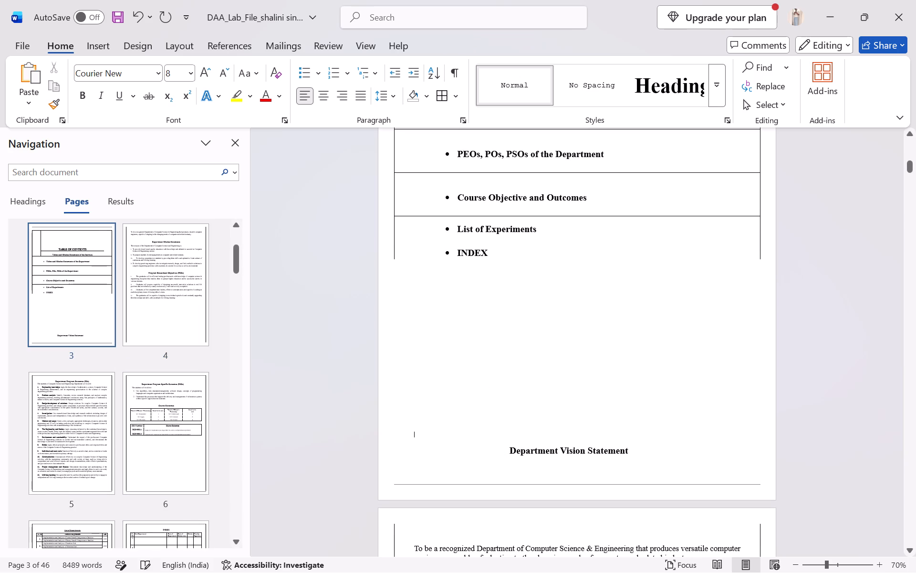
pyautogui.press('Return')
pyautogui.press('Return')
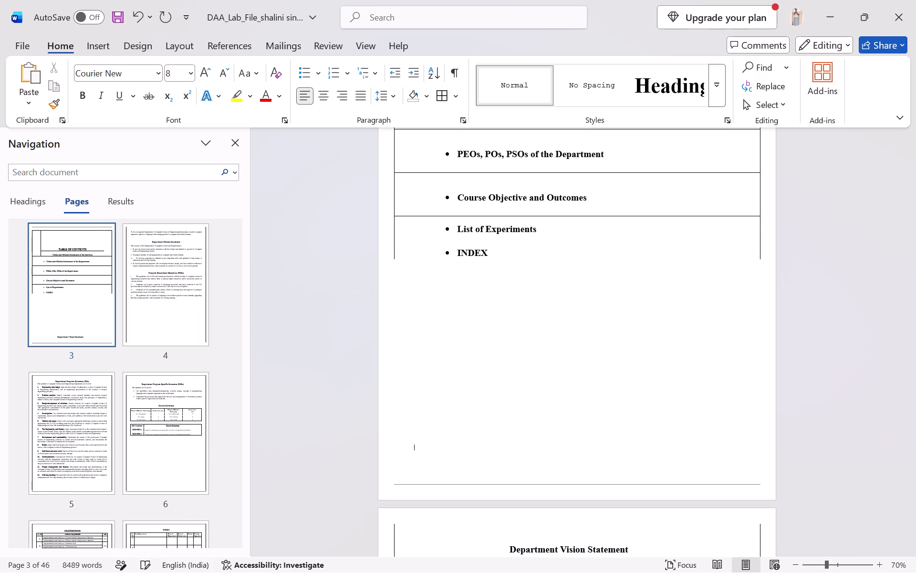
pyautogui.scroll(-1, 514, 434)
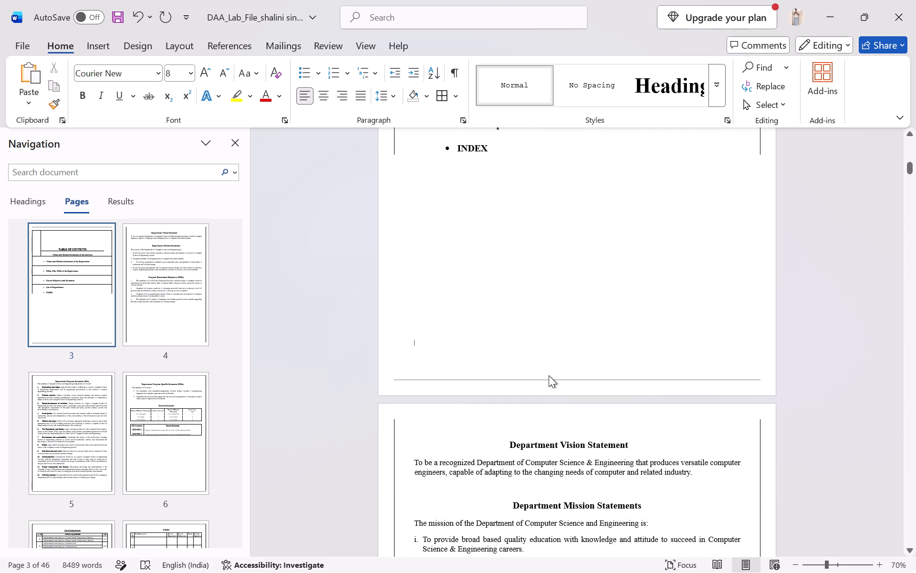
pyautogui.click(559, 353)
pyautogui.click(529, 384)
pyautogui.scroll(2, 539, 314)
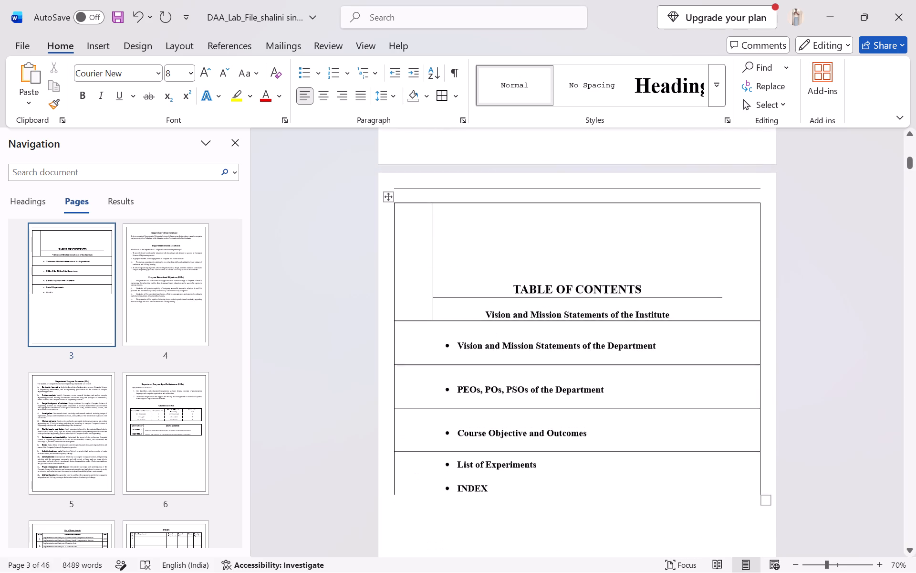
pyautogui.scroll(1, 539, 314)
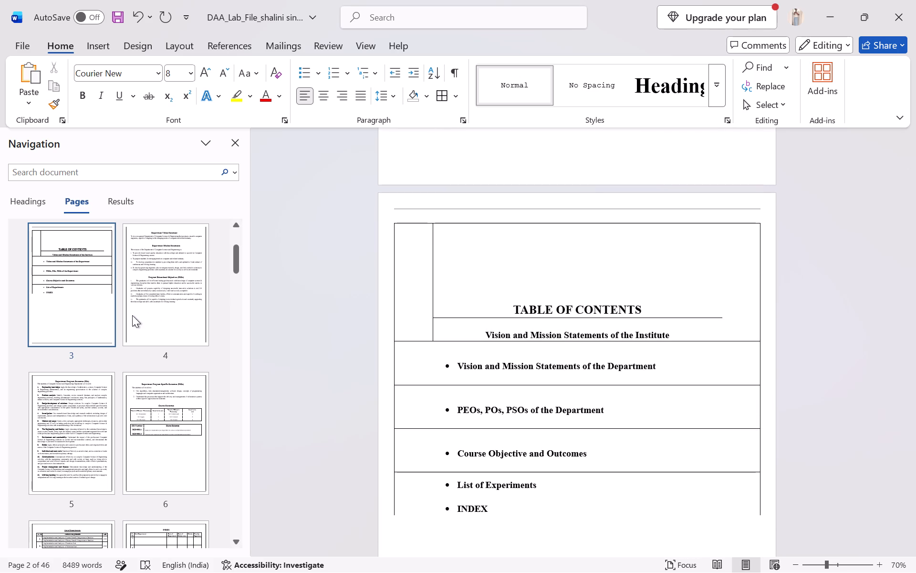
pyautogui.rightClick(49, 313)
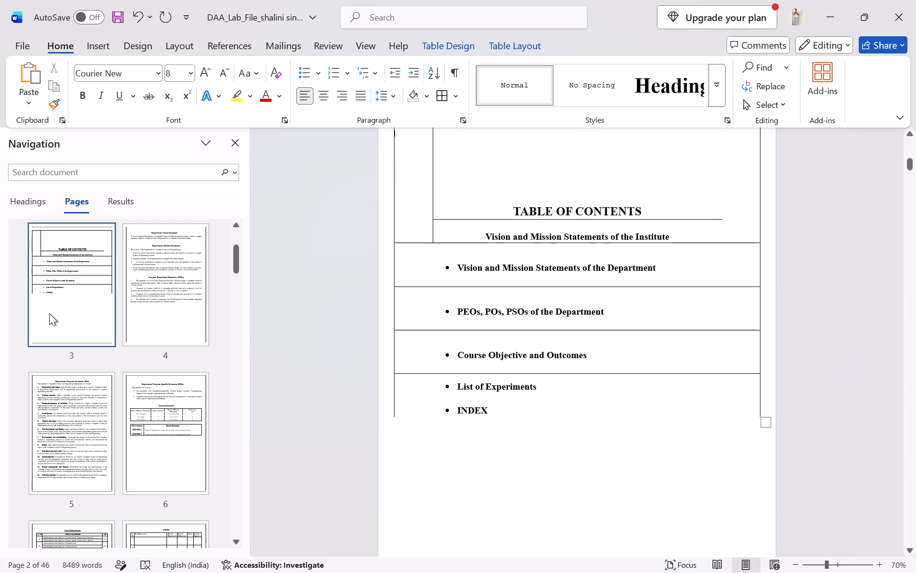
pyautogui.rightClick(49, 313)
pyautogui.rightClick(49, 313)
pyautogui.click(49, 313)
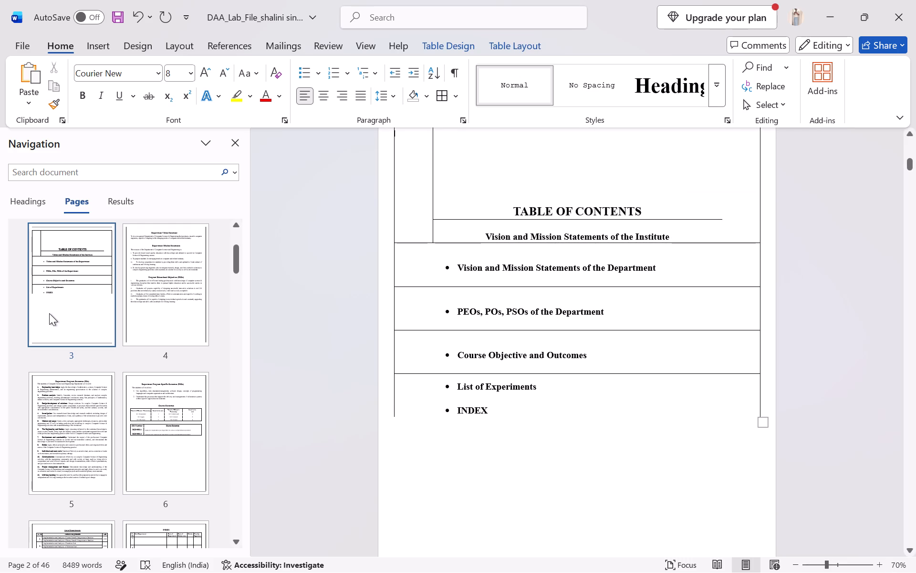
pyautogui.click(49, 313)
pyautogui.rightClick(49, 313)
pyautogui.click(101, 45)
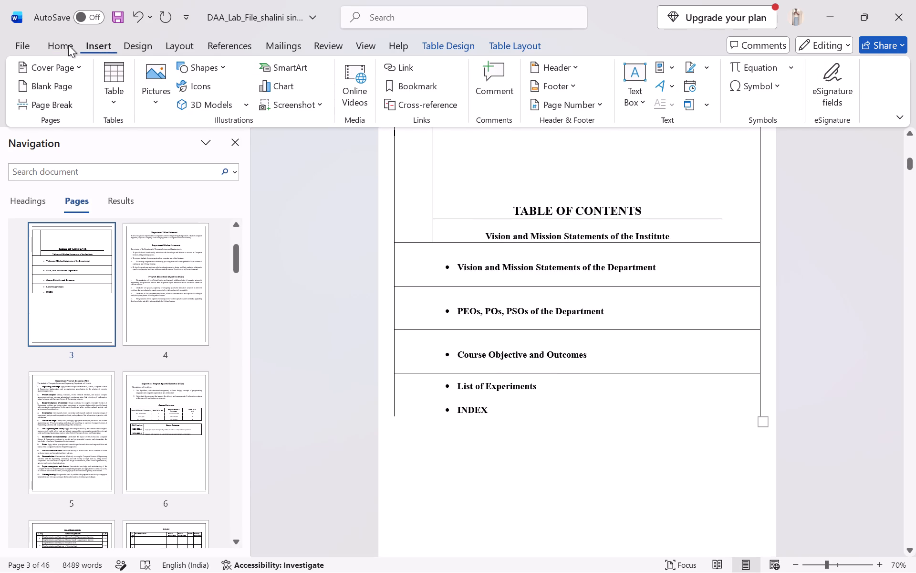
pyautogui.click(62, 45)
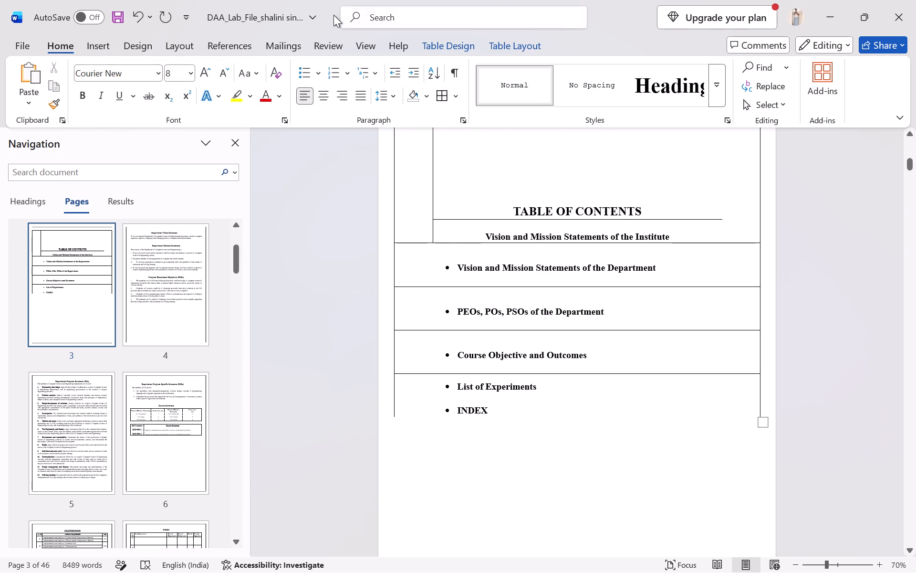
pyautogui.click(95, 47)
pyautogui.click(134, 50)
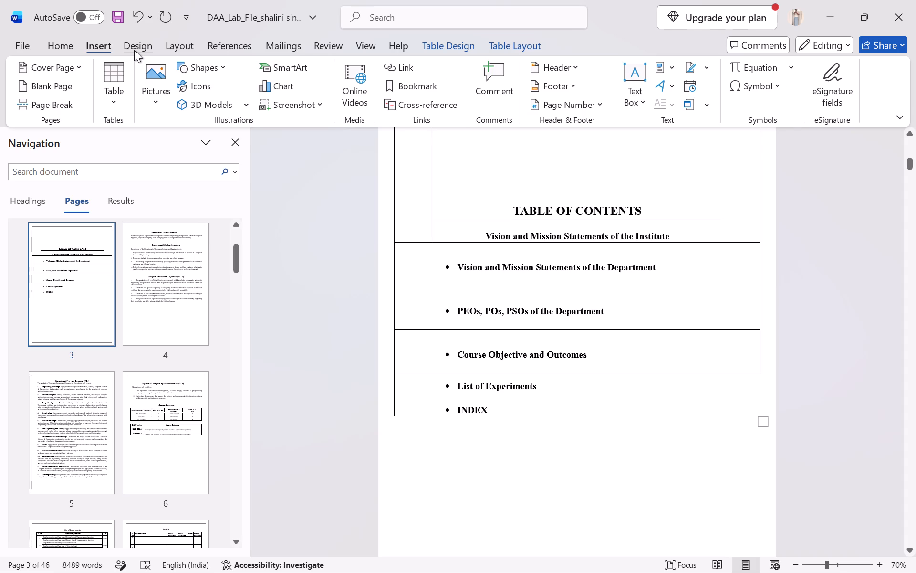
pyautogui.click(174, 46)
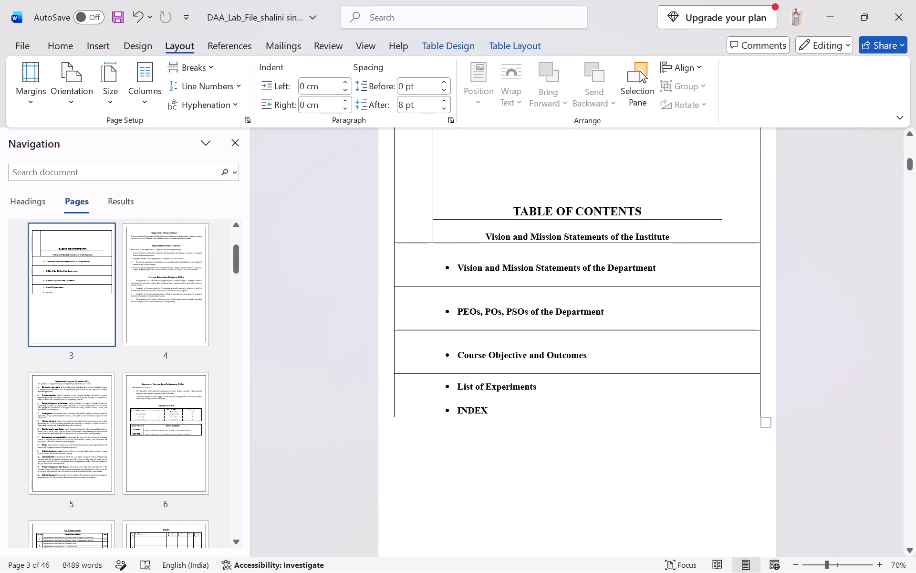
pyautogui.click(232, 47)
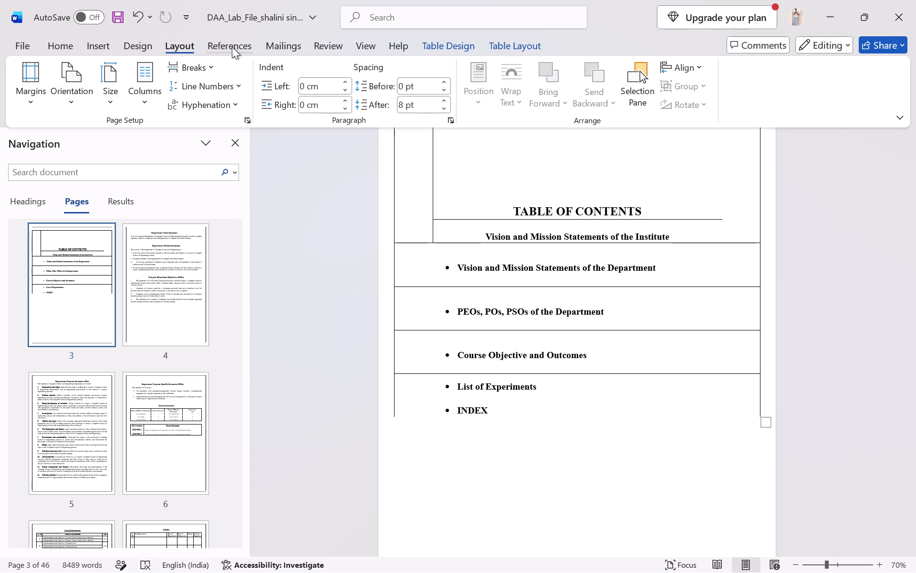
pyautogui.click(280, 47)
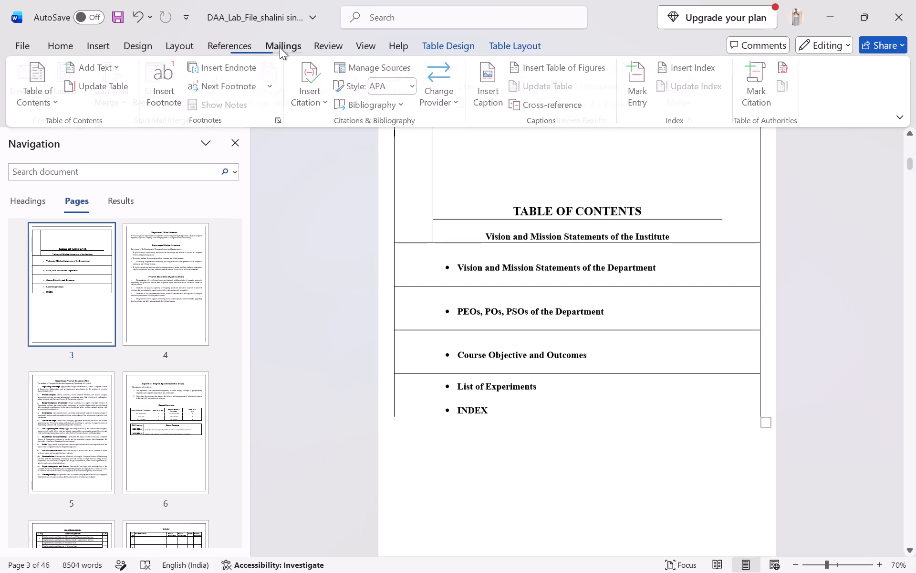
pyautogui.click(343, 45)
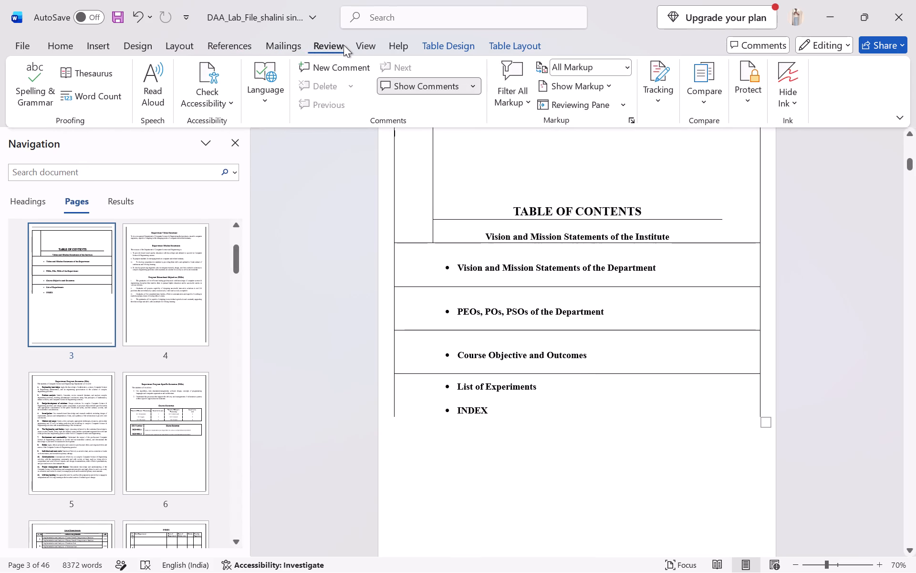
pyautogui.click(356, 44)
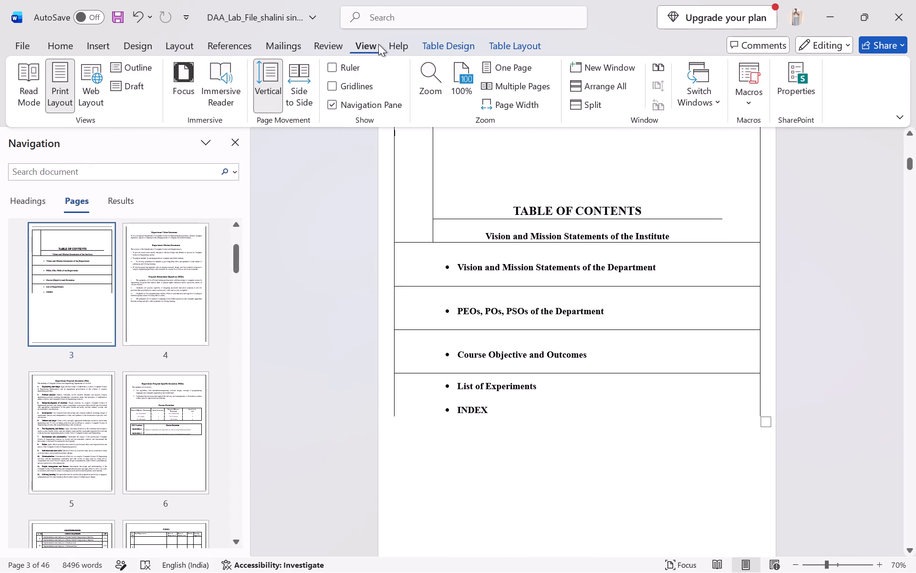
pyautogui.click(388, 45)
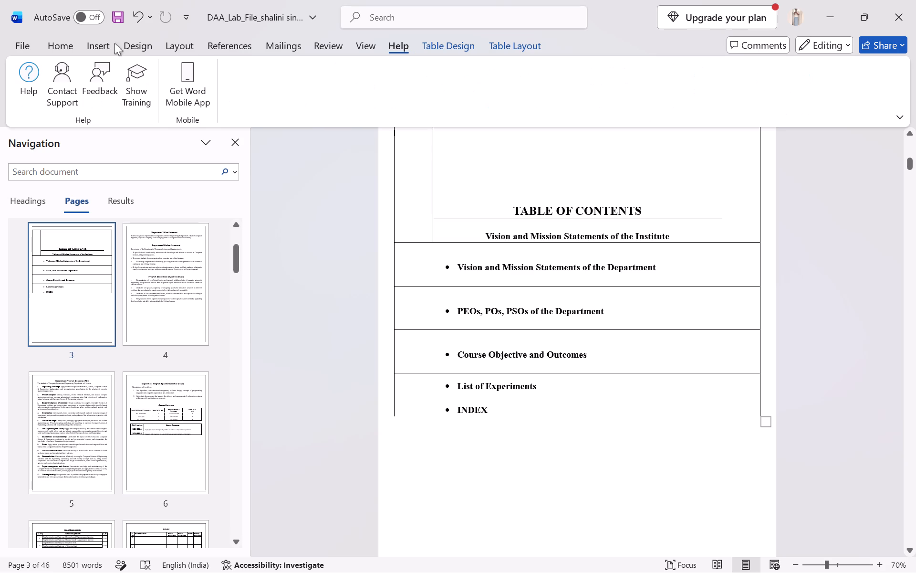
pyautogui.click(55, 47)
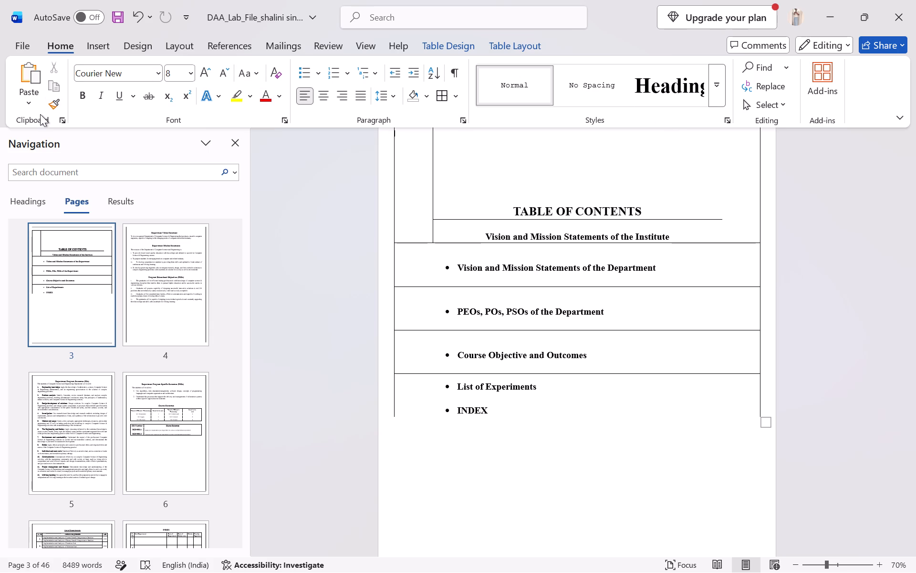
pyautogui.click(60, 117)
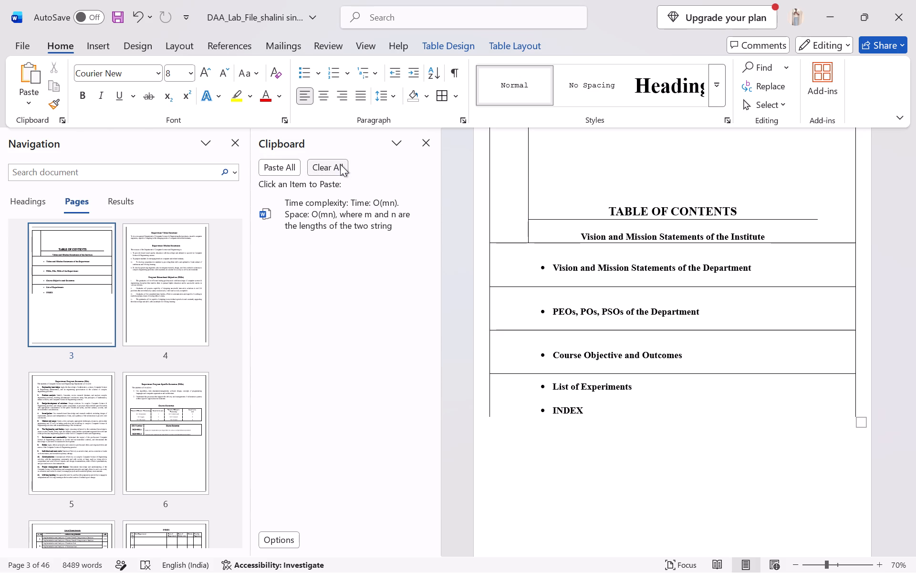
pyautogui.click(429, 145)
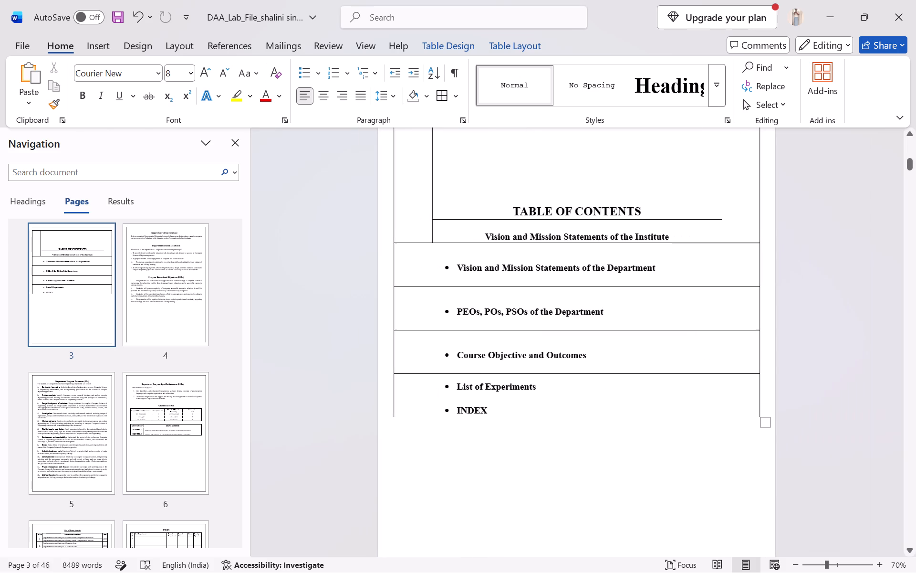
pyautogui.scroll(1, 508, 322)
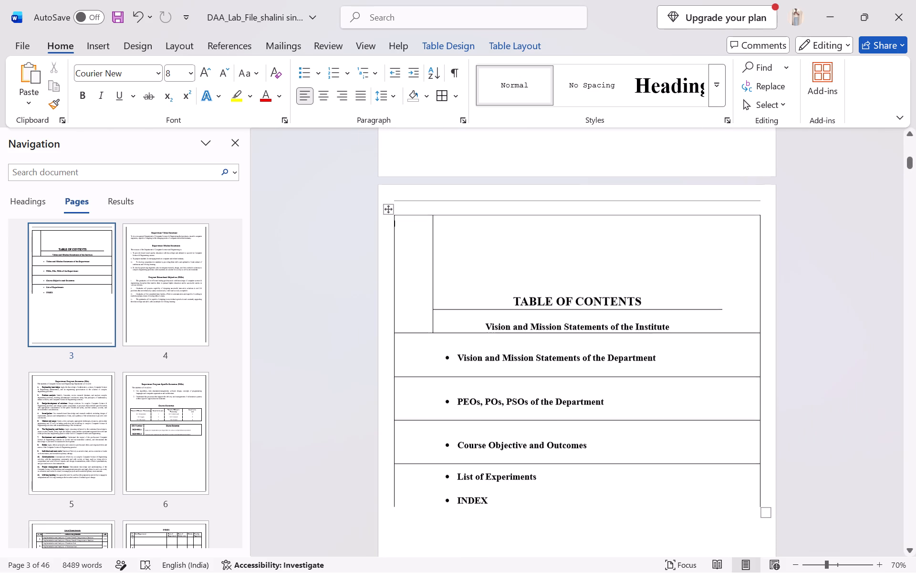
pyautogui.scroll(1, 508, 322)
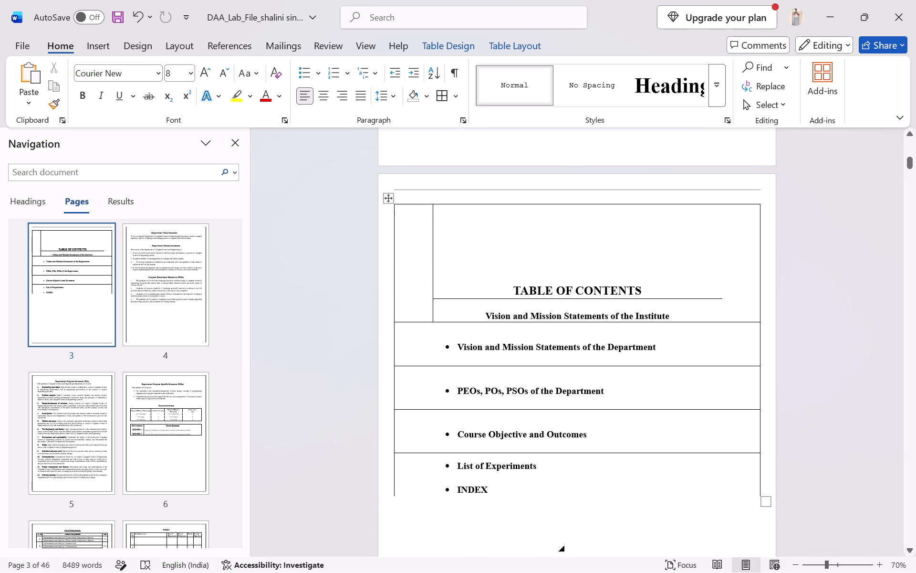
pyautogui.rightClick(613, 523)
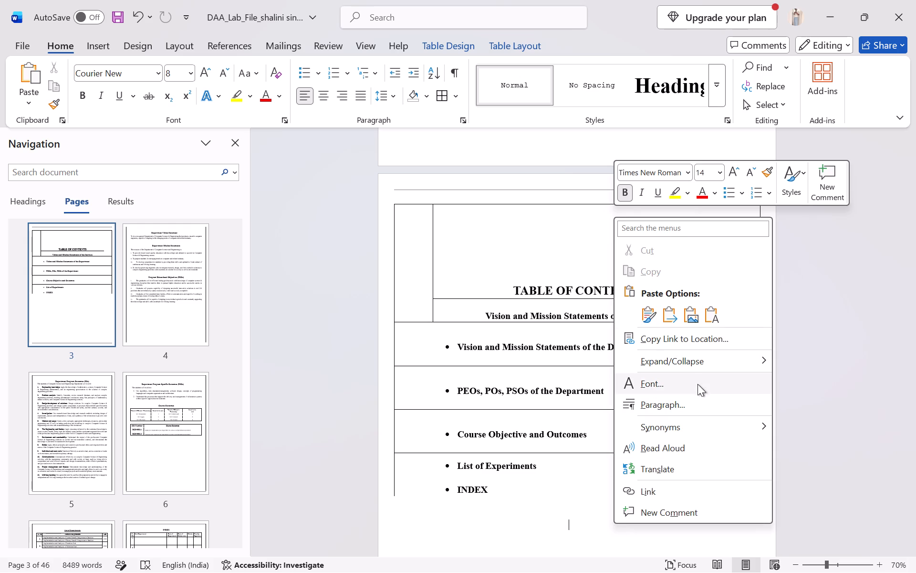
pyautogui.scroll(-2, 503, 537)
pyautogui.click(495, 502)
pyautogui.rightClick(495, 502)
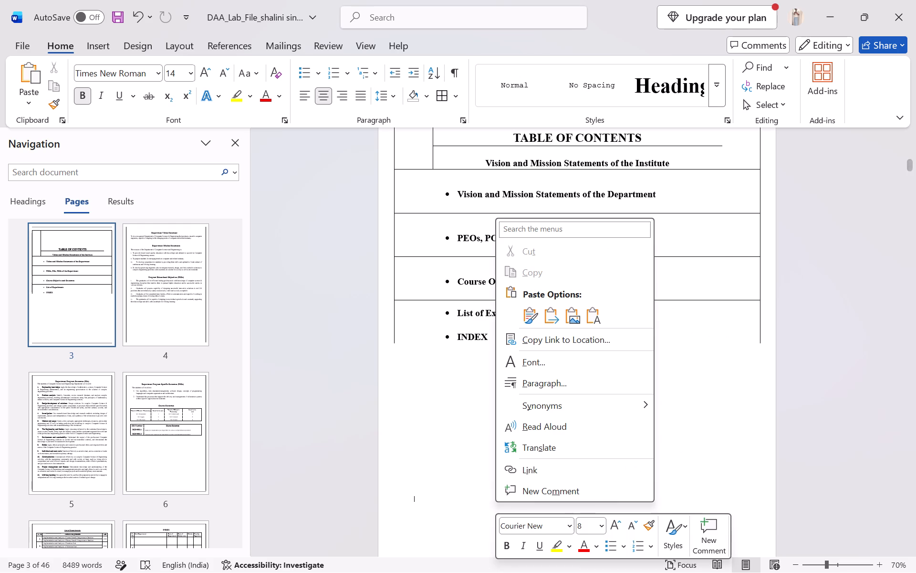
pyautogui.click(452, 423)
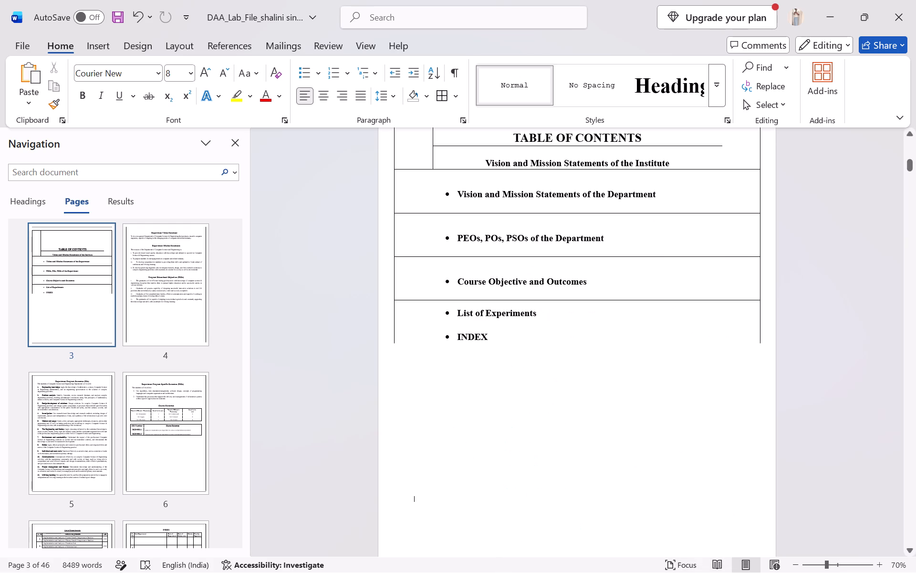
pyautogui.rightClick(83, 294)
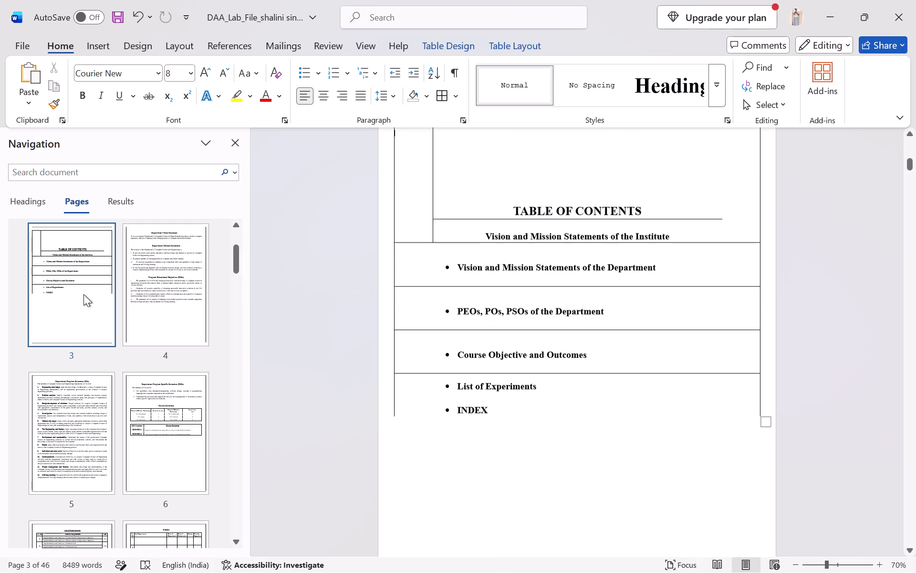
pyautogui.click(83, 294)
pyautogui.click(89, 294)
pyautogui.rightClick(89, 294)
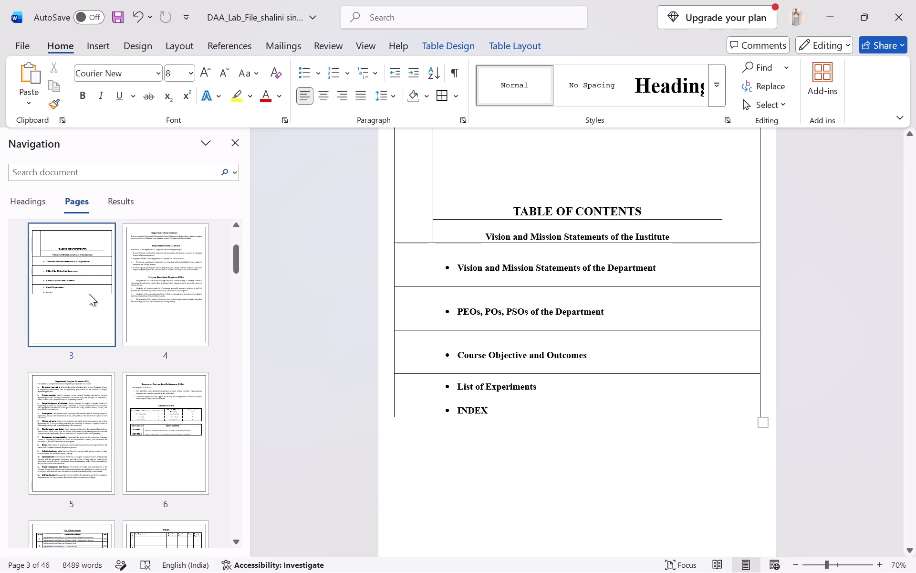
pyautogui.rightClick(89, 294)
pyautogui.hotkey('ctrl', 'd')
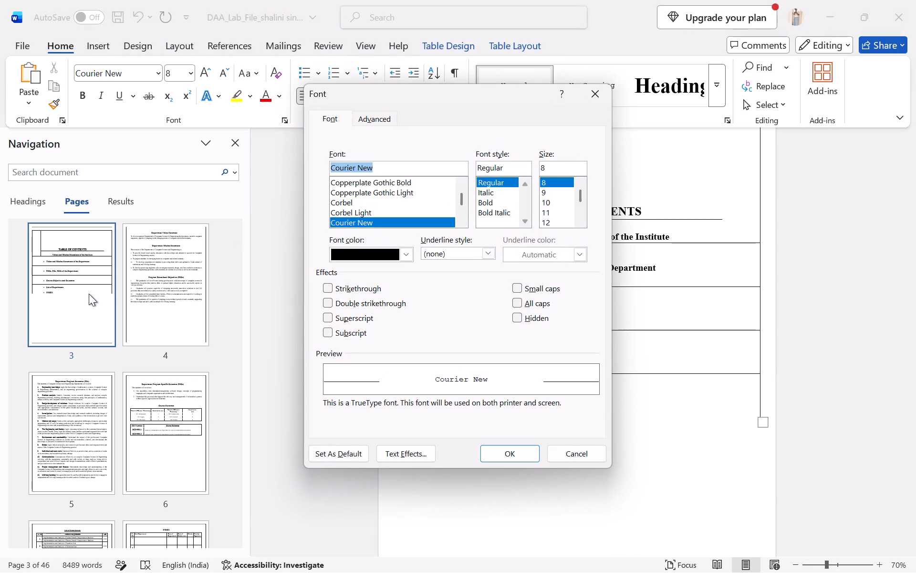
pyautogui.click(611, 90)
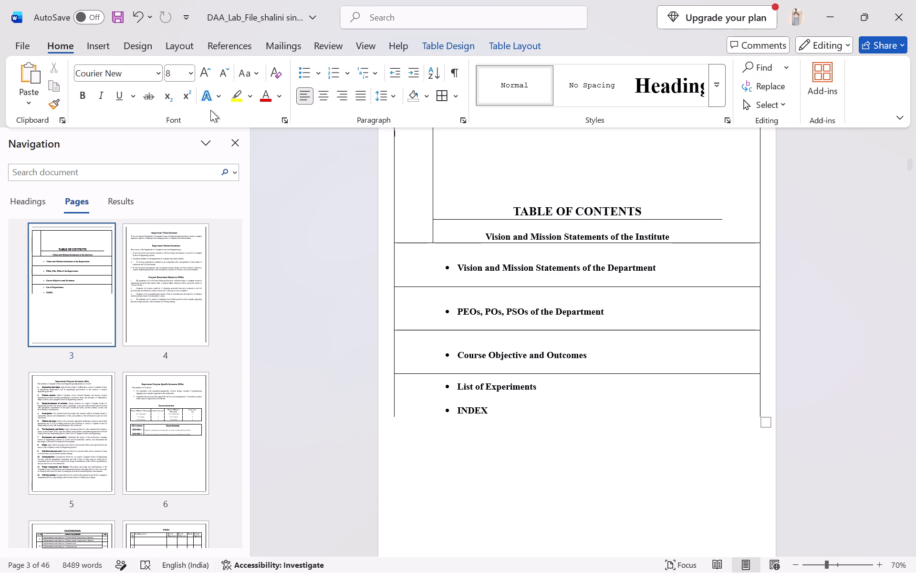
# Examine the pages from the cover page through the blank page 2 to the start of the table of contents.
pyautogui.scroll(2, 451, 360)
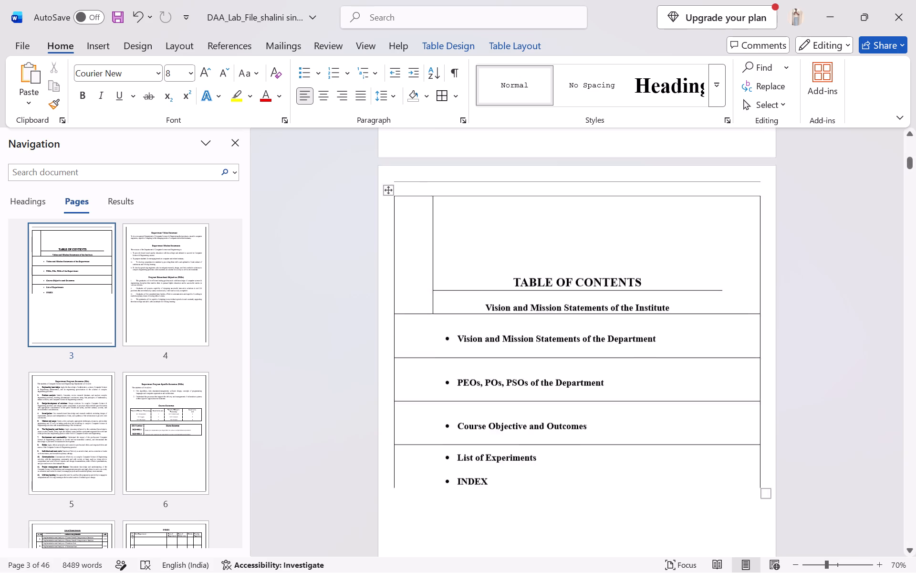
pyautogui.scroll(9, 451, 360)
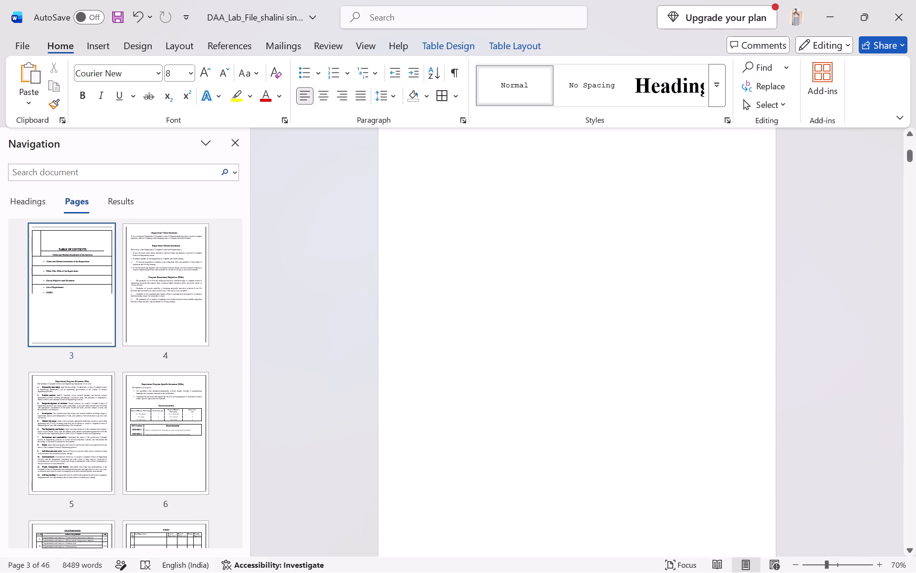
pyautogui.scroll(3, 451, 360)
pyautogui.scroll(-2, 451, 360)
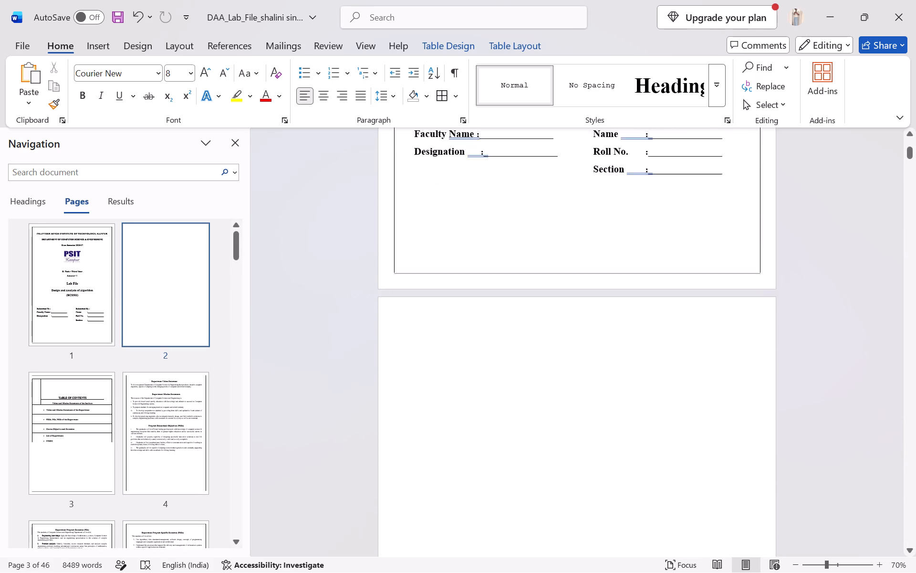
pyautogui.scroll(-8, 451, 360)
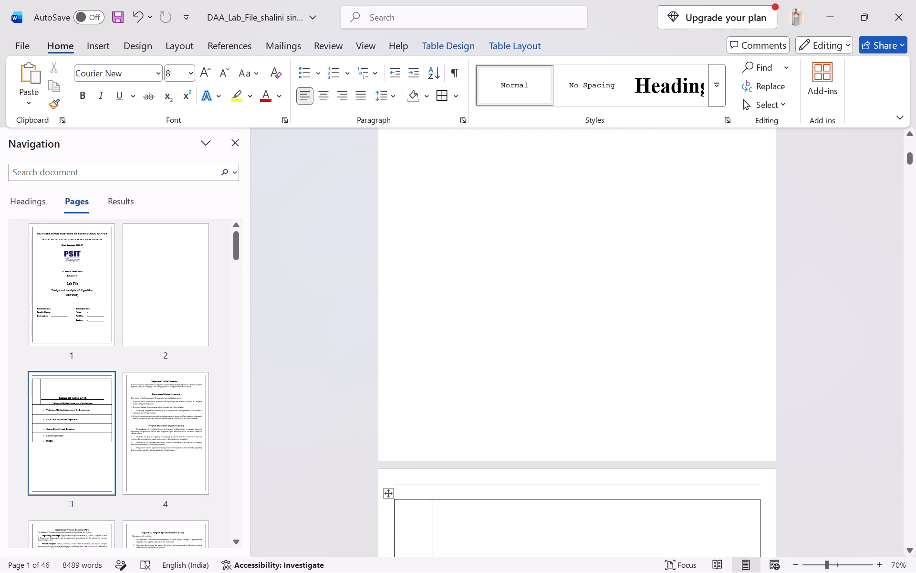
pyautogui.scroll(-2, 451, 360)
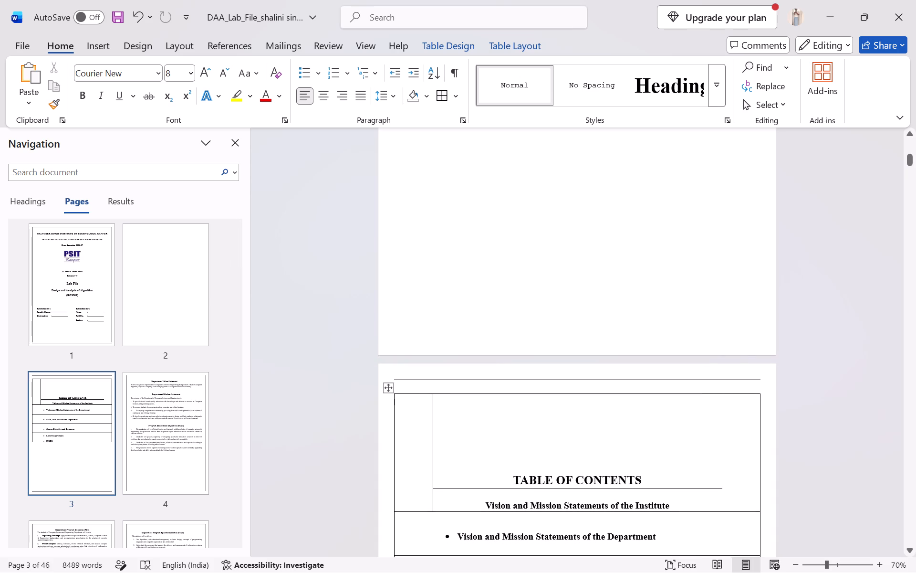
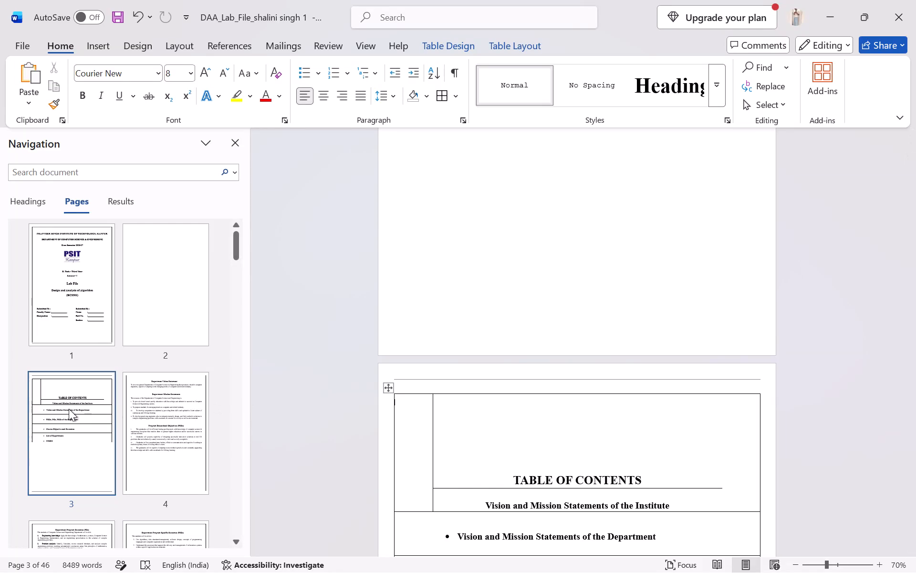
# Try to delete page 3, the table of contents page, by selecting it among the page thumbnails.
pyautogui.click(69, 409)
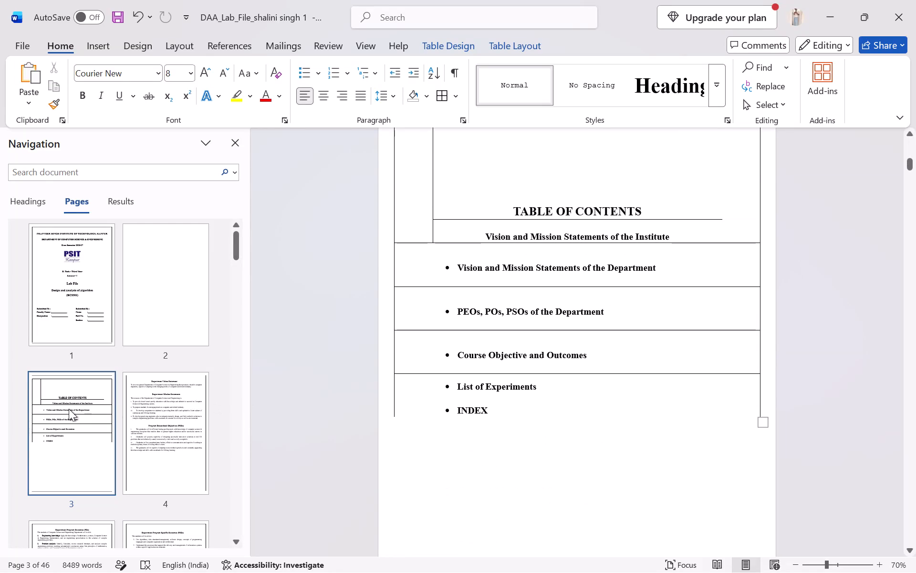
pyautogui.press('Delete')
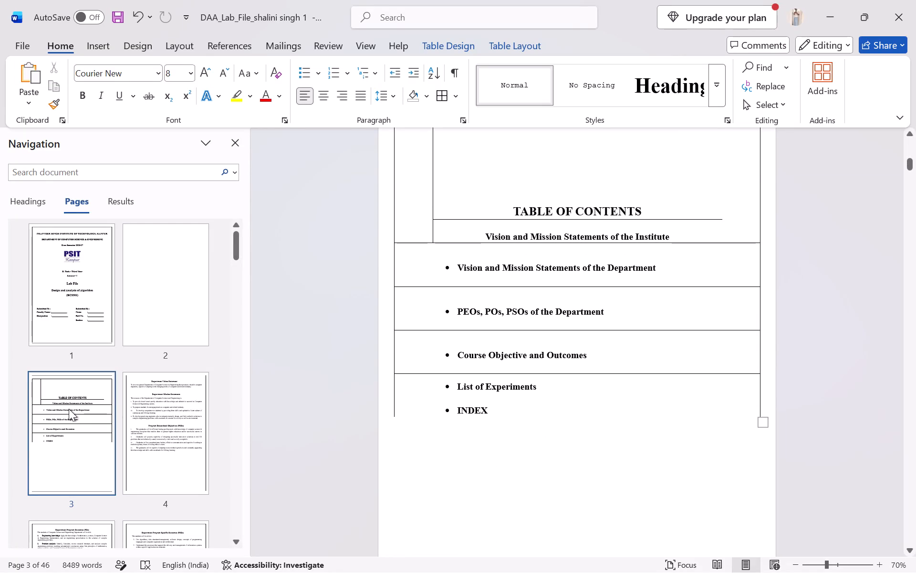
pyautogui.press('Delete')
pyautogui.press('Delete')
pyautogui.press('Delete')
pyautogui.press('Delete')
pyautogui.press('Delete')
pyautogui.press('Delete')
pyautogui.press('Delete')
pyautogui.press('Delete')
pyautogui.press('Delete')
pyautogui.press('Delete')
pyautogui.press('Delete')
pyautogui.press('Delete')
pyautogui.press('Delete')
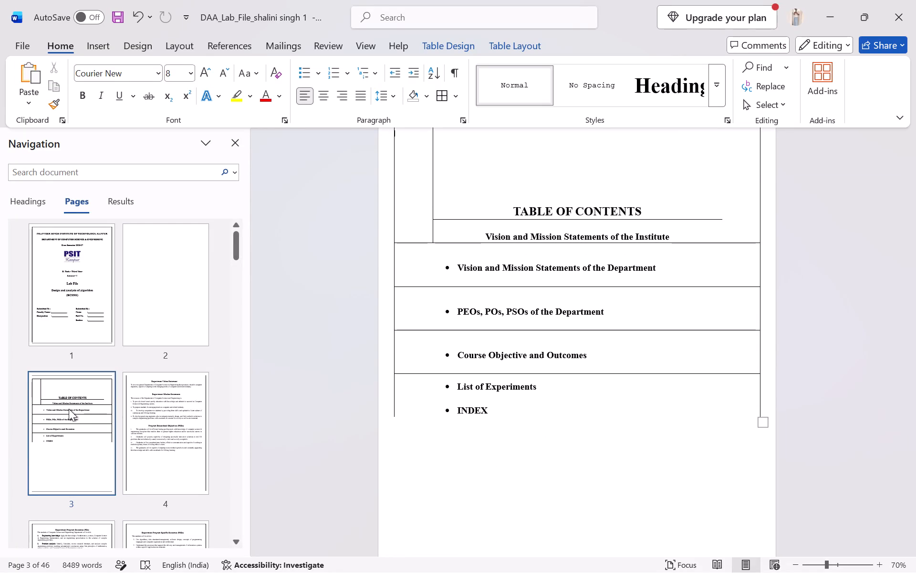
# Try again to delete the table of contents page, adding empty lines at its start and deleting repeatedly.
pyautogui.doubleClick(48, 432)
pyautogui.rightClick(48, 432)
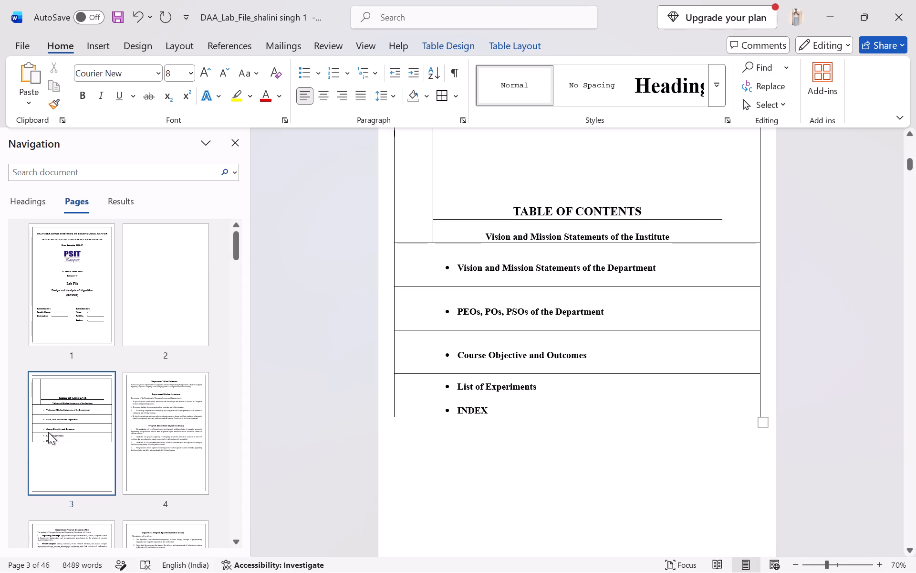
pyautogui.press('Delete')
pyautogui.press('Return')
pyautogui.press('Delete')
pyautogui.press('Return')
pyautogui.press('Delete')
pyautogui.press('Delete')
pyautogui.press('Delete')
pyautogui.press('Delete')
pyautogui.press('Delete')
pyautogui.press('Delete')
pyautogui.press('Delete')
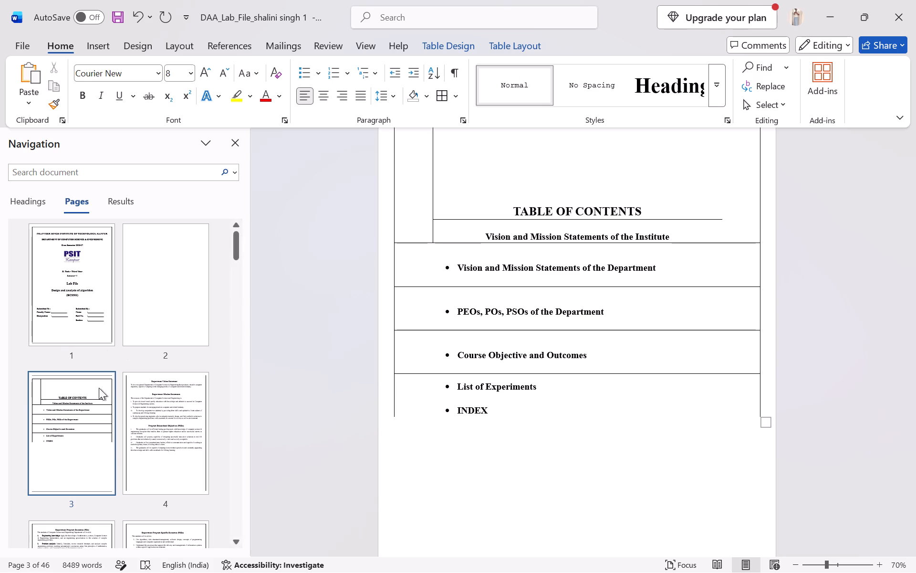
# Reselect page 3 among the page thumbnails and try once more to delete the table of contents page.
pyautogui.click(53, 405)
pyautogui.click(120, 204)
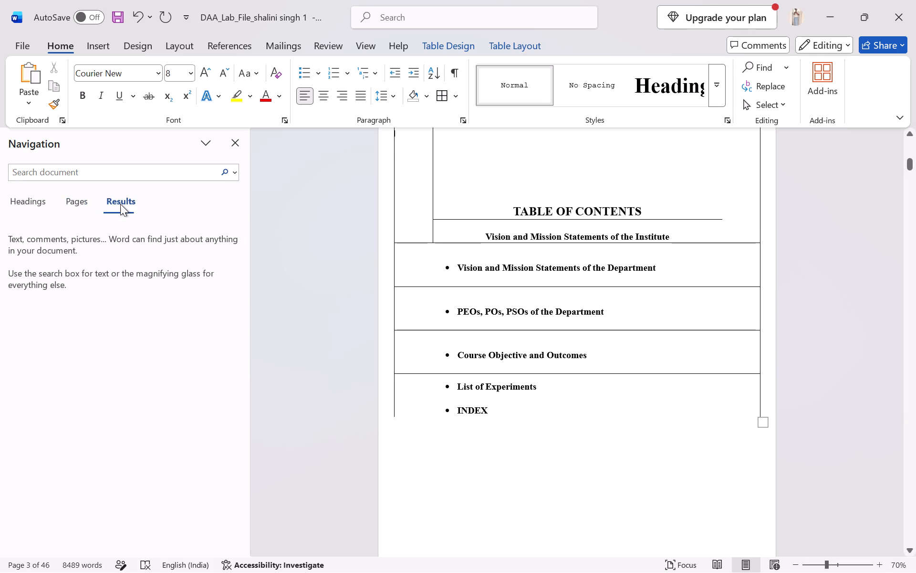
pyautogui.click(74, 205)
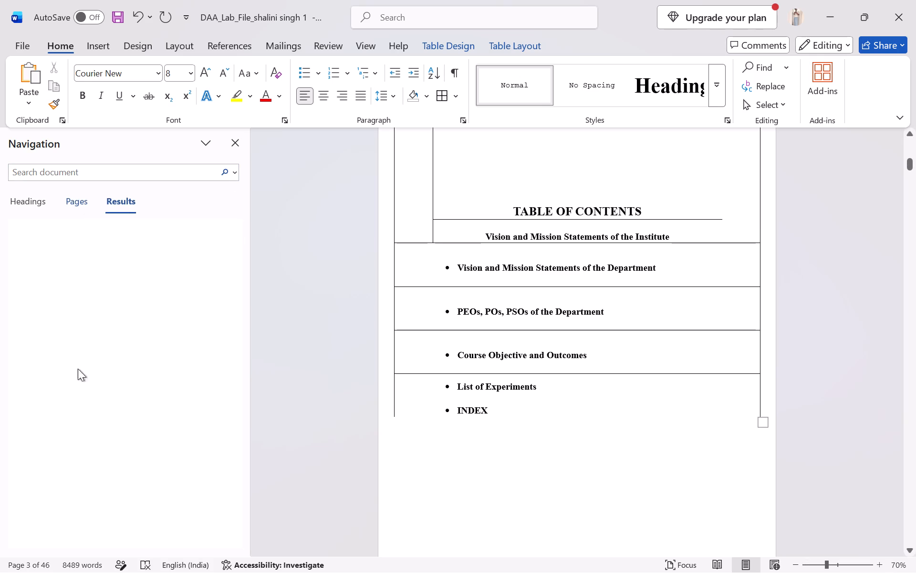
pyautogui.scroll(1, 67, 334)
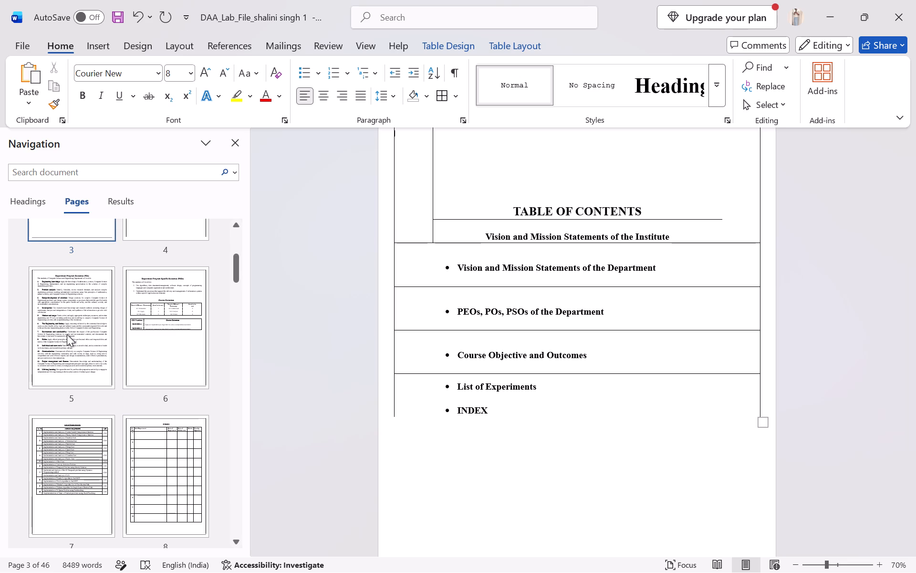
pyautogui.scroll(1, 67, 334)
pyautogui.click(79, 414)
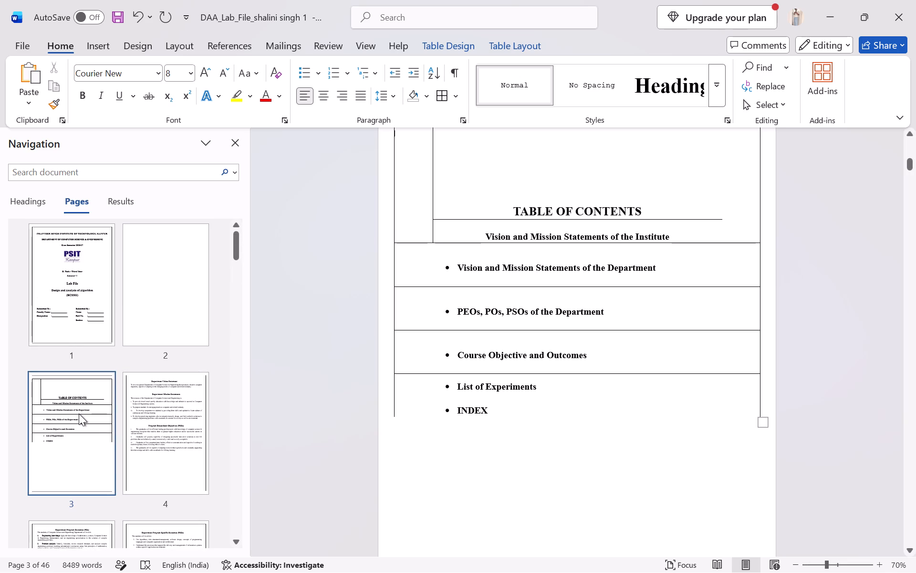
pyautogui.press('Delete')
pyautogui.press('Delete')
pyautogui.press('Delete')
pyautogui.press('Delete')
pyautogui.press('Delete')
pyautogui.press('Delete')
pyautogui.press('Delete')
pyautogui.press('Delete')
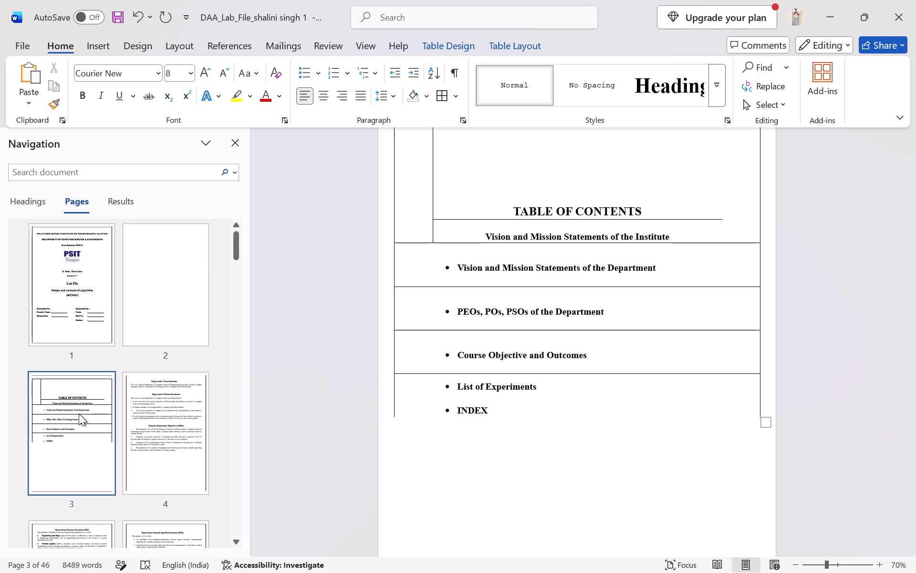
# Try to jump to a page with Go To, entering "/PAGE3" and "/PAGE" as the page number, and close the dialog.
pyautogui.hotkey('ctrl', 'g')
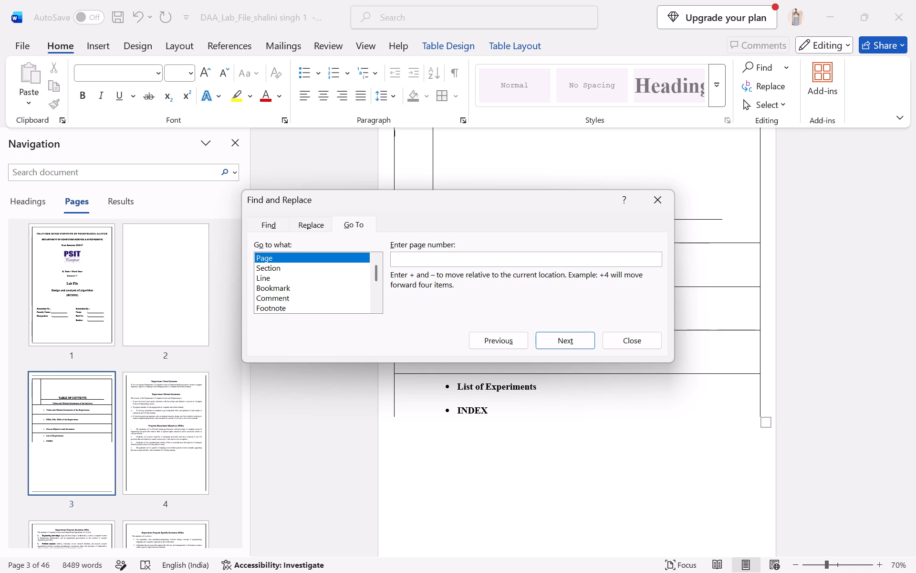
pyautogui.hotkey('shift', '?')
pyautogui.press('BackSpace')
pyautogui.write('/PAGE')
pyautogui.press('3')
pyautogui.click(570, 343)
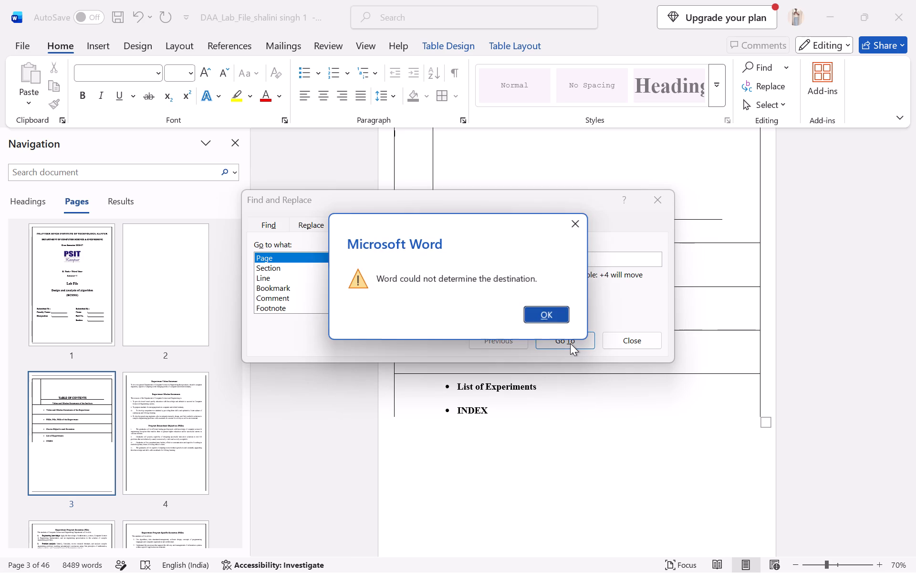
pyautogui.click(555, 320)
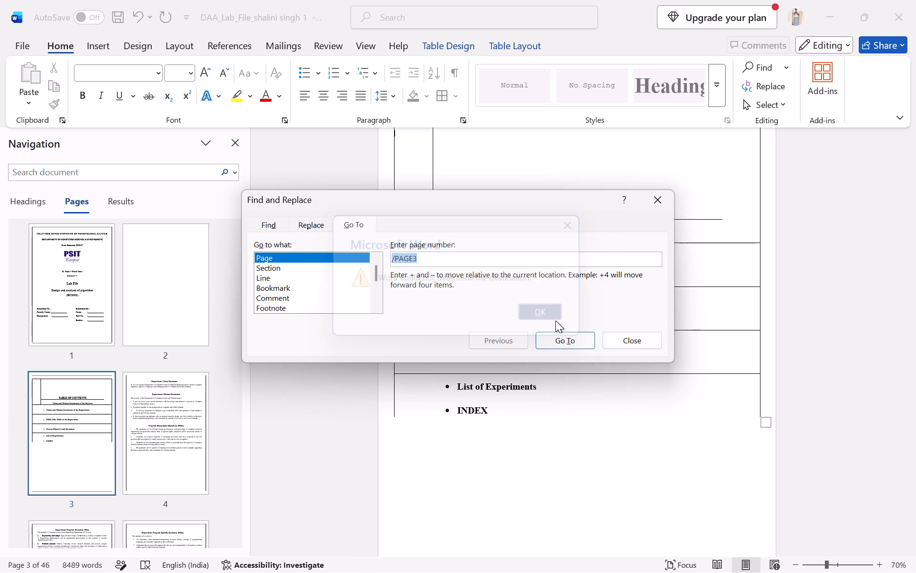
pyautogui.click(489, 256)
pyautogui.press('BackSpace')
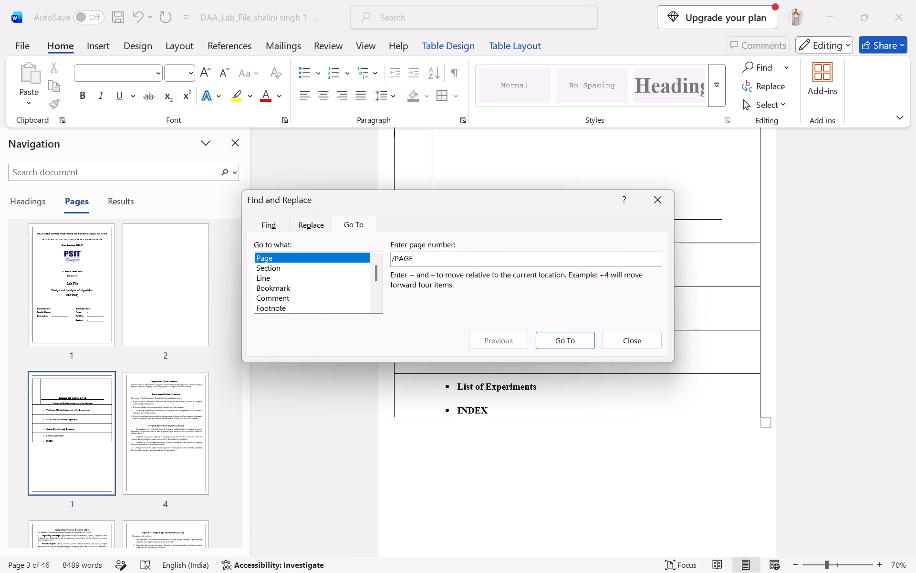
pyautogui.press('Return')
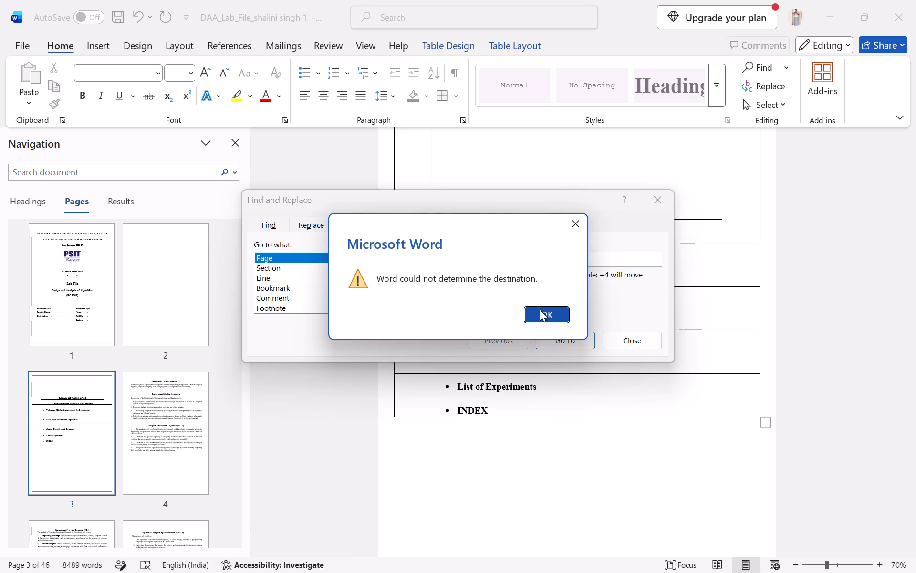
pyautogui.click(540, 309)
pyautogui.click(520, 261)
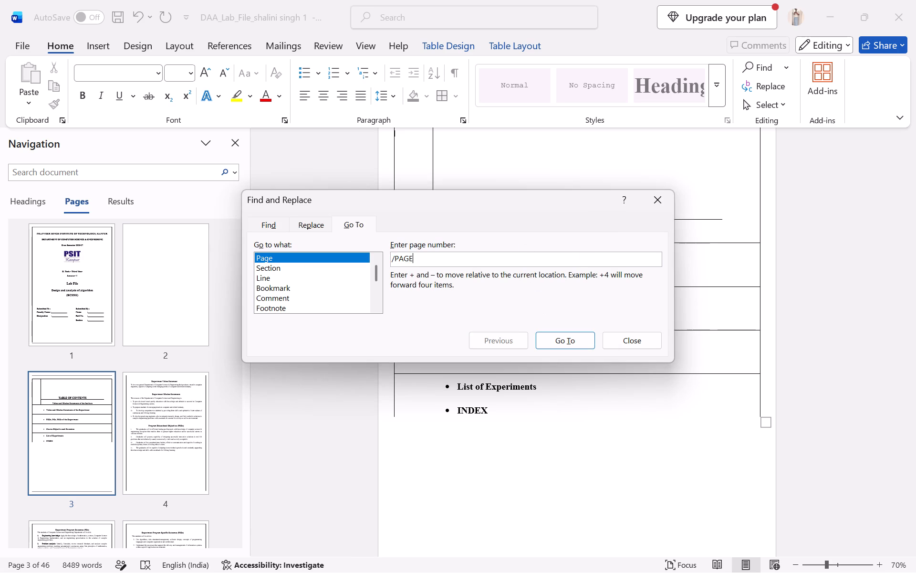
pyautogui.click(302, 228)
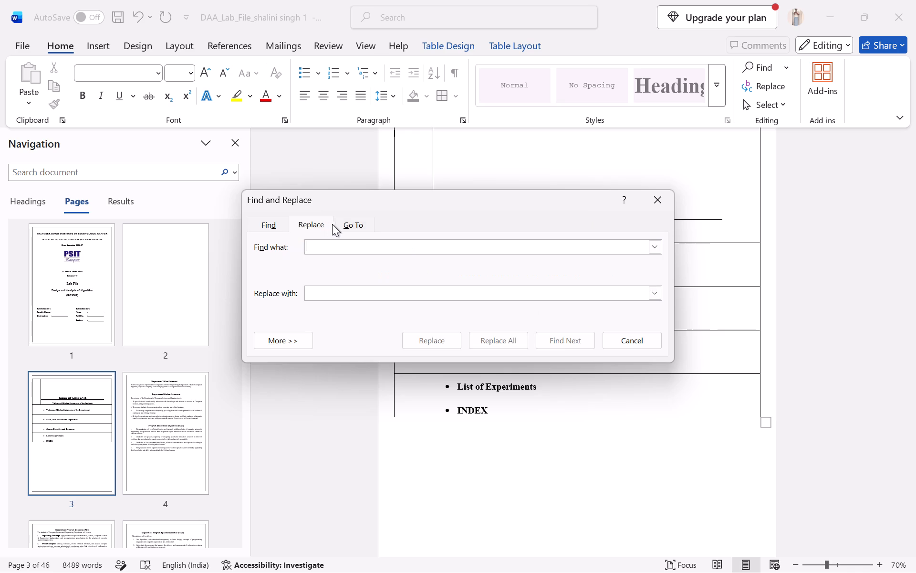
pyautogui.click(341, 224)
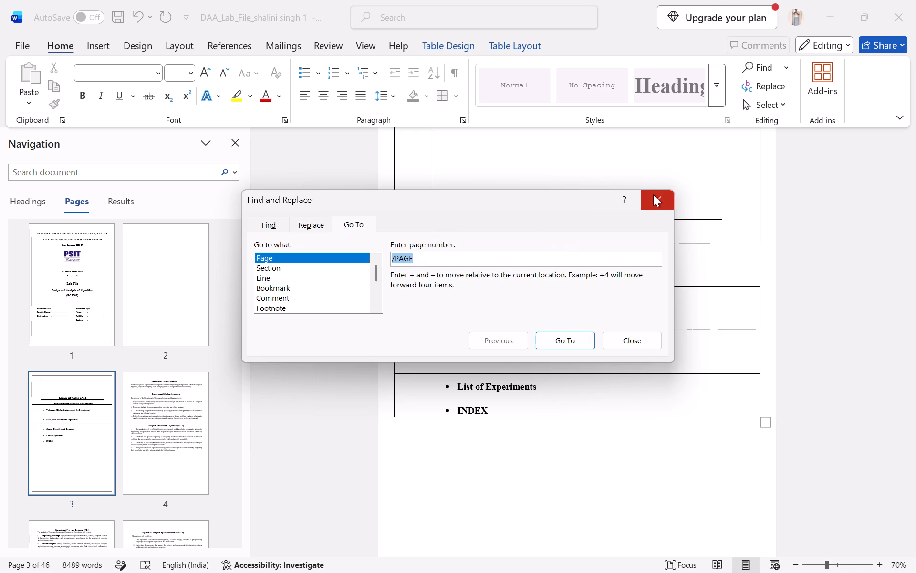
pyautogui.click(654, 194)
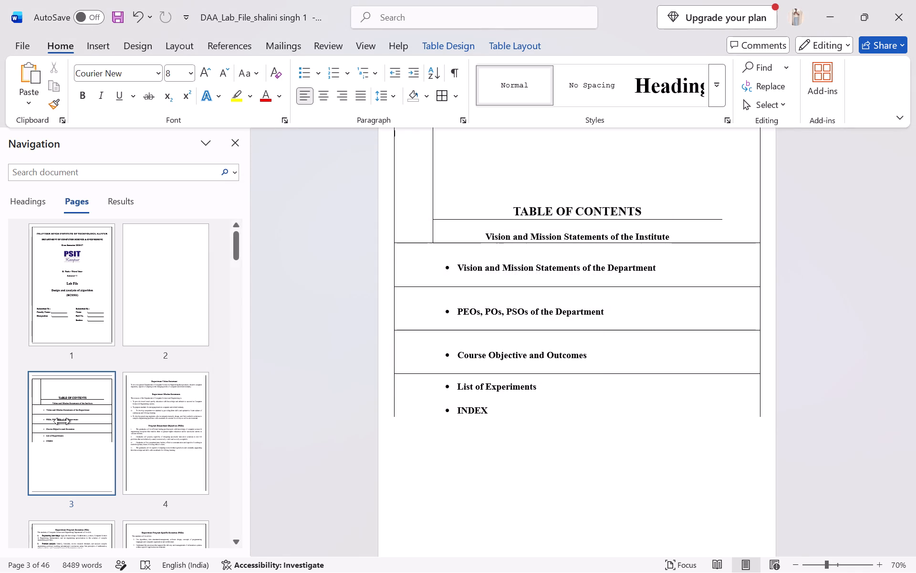
# Delete the blank page 2 between the cover page and the table of contents.
pyautogui.click(62, 421)
pyautogui.rightClick(62, 421)
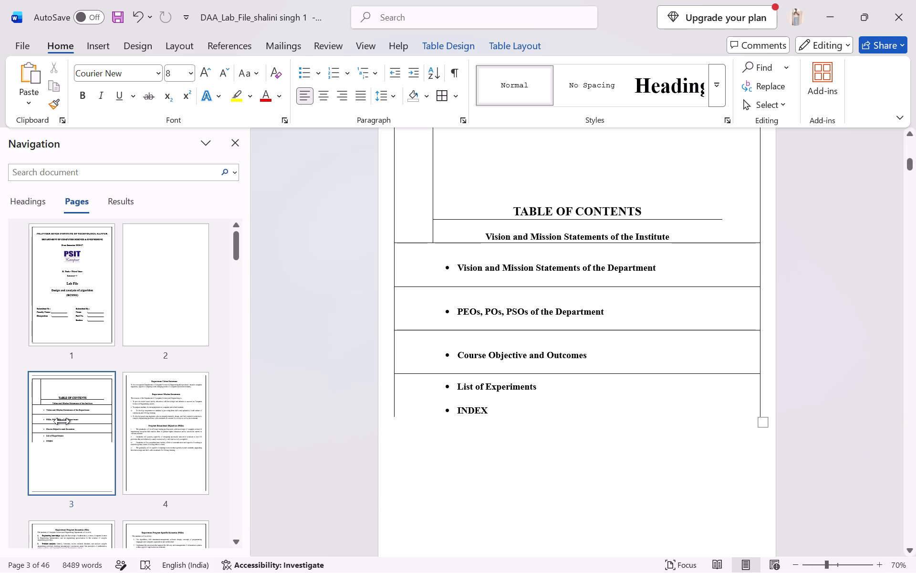
pyautogui.click(62, 419)
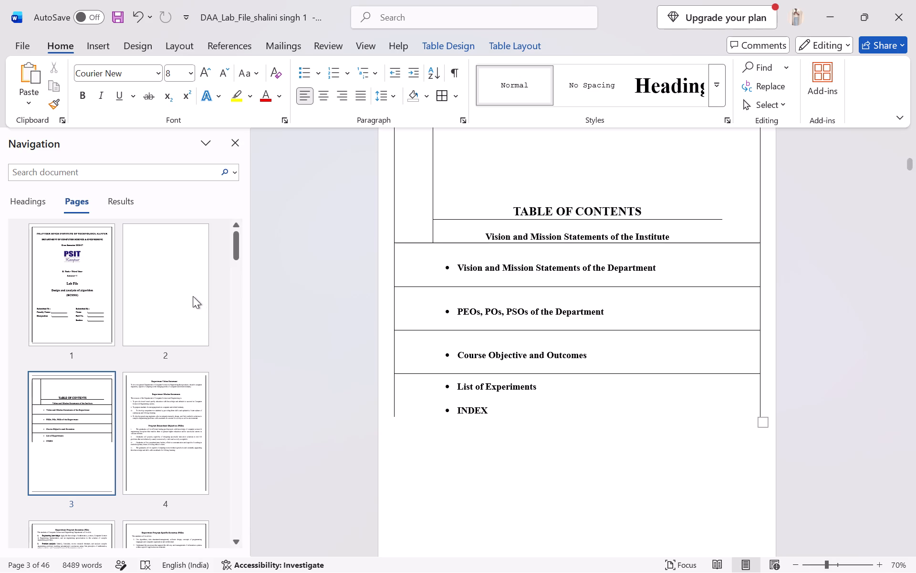
pyautogui.rightClick(193, 296)
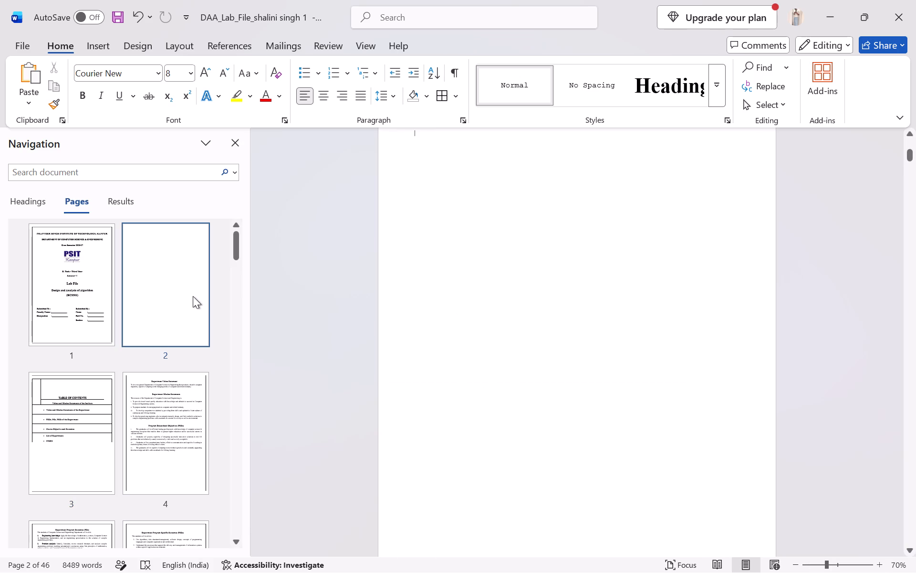
pyautogui.press('Delete')
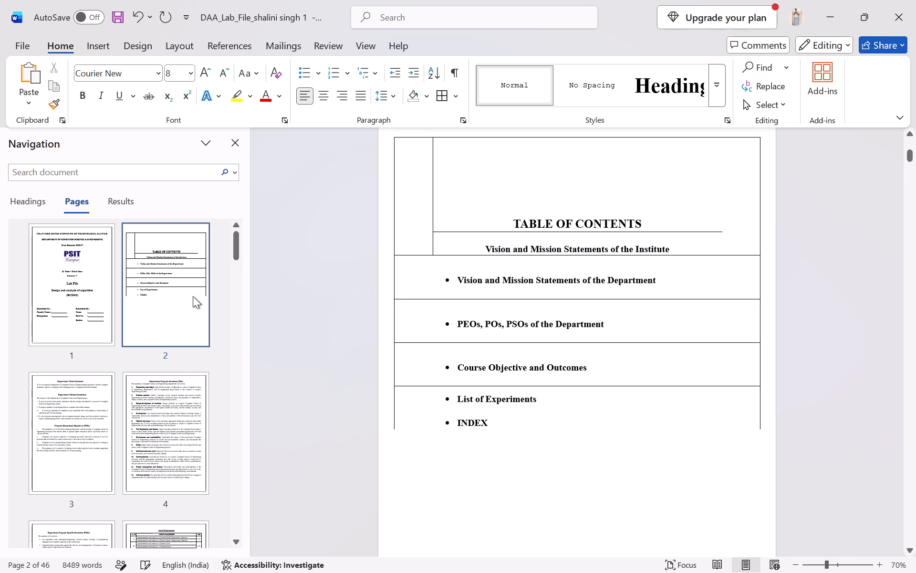
# Delete the entire table of contents table, from its empty top rows through the INDEX entry, along with the blank space below it.
pyautogui.scroll(1, 469, 181)
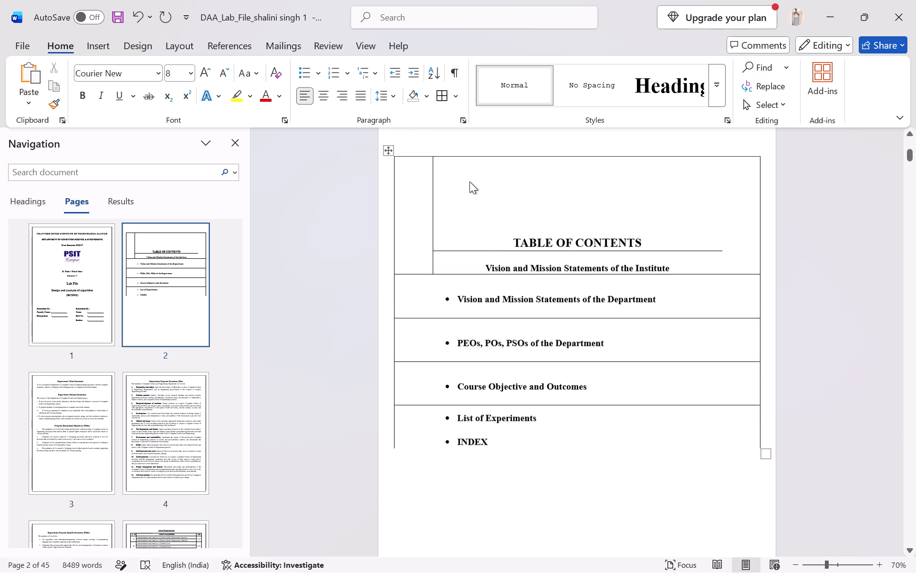
pyautogui.scroll(1, 469, 181)
pyautogui.moveTo(405, 195); pyautogui.dragTo(511, 319)
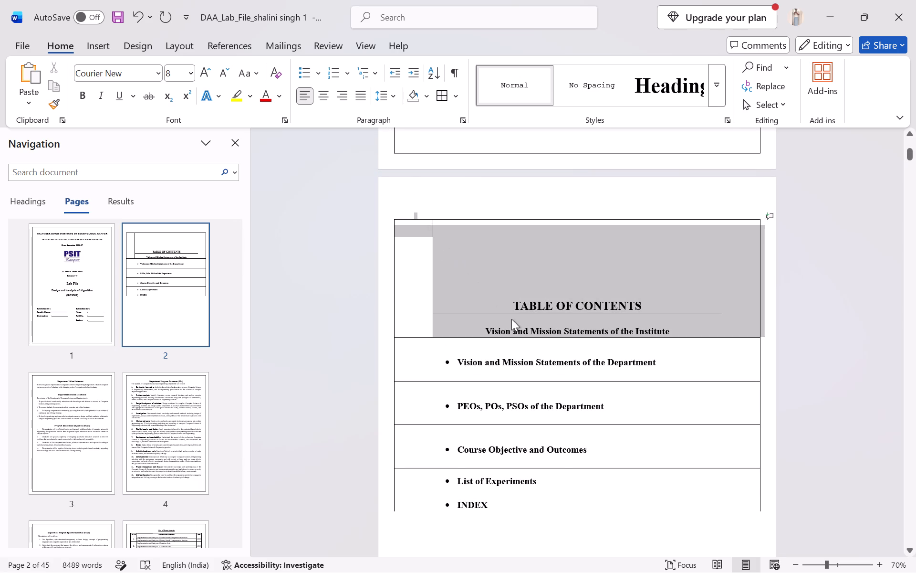
pyautogui.moveTo(511, 319); pyautogui.dragTo(561, 567)
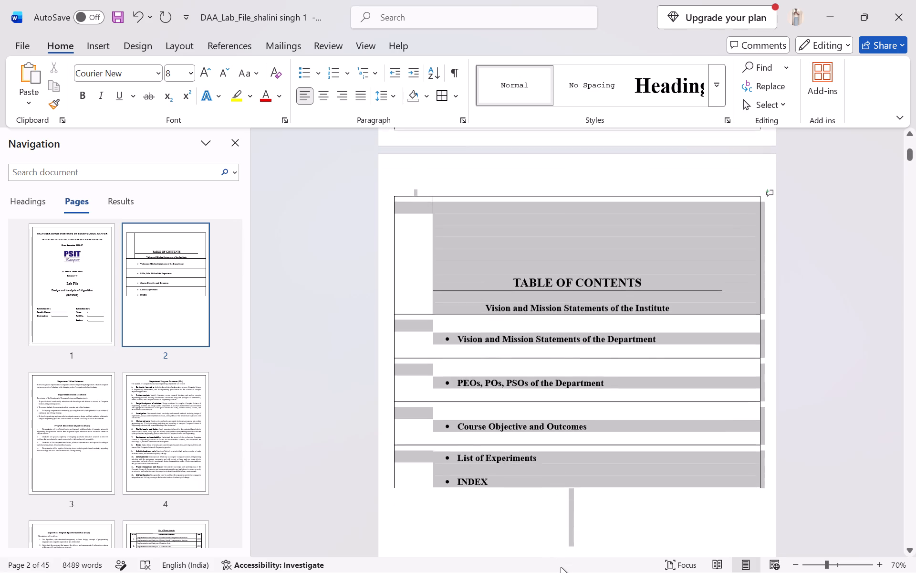
pyautogui.moveTo(561, 567); pyautogui.dragTo(600, 450)
pyautogui.press('BackSpace')
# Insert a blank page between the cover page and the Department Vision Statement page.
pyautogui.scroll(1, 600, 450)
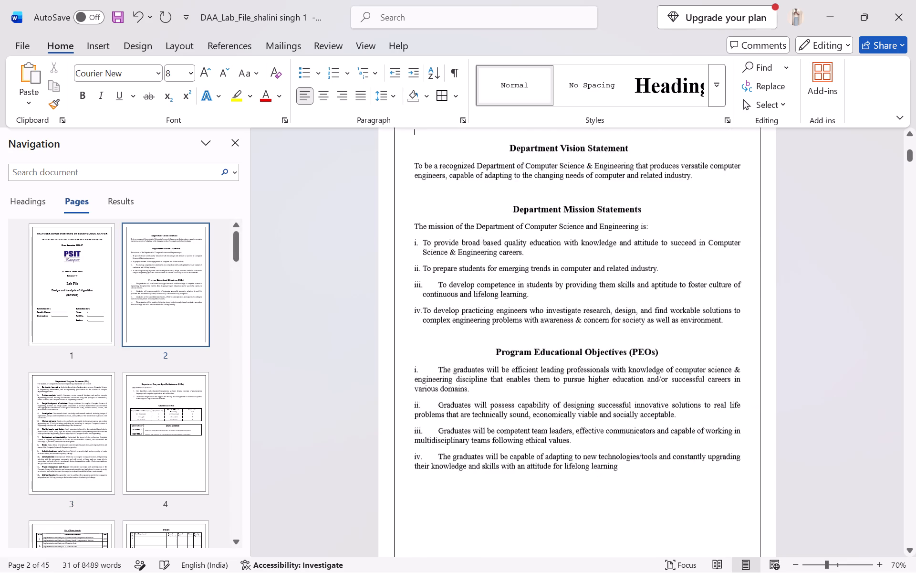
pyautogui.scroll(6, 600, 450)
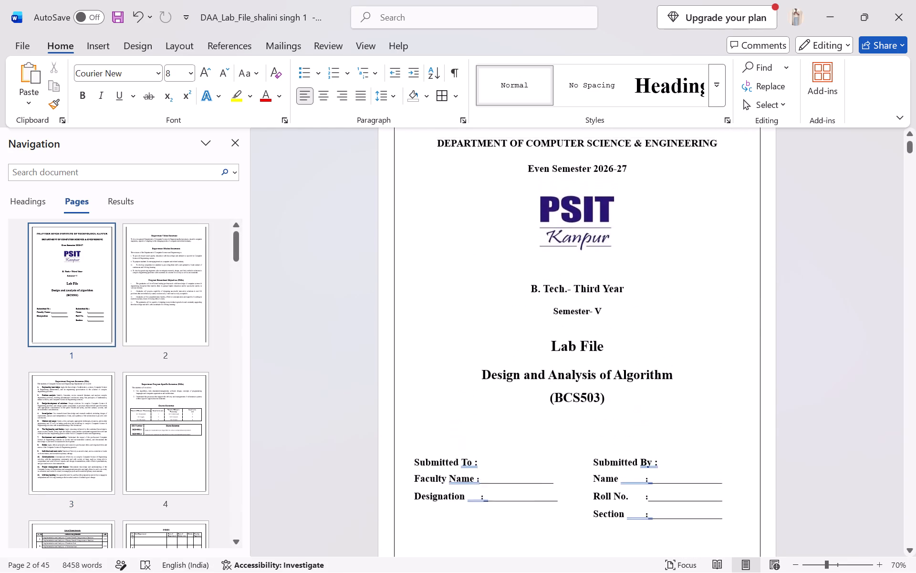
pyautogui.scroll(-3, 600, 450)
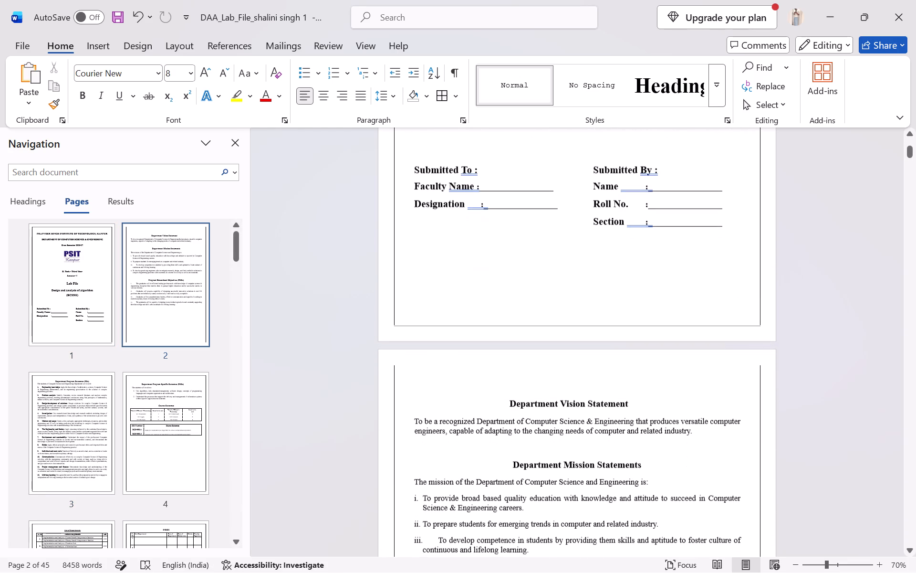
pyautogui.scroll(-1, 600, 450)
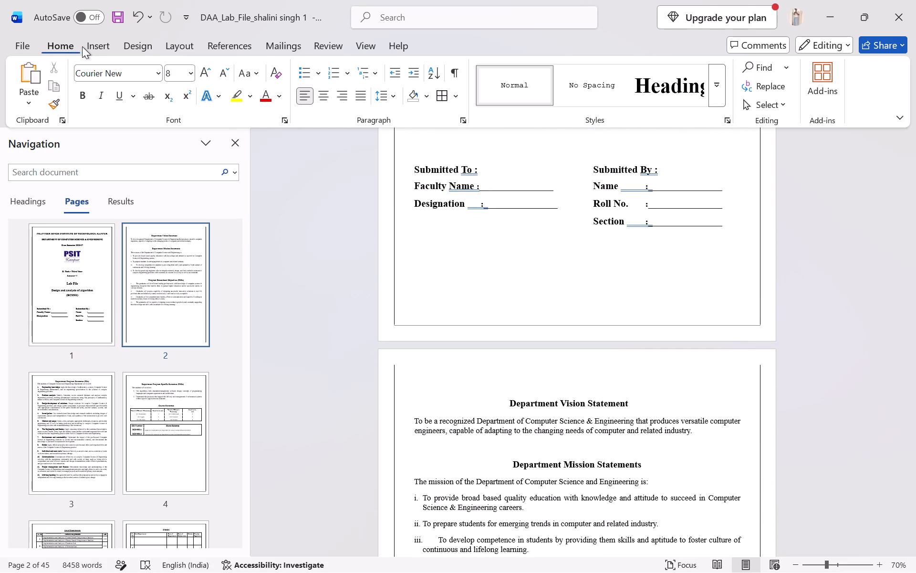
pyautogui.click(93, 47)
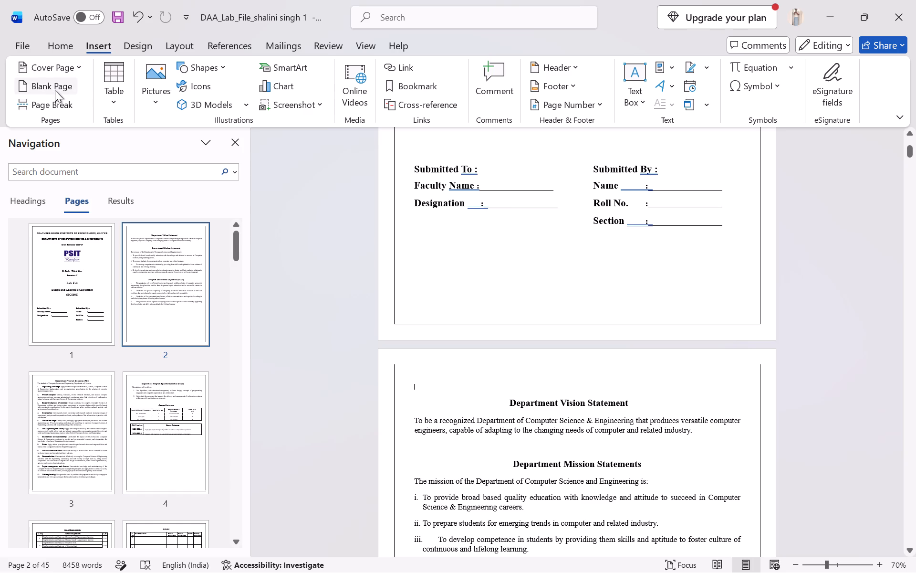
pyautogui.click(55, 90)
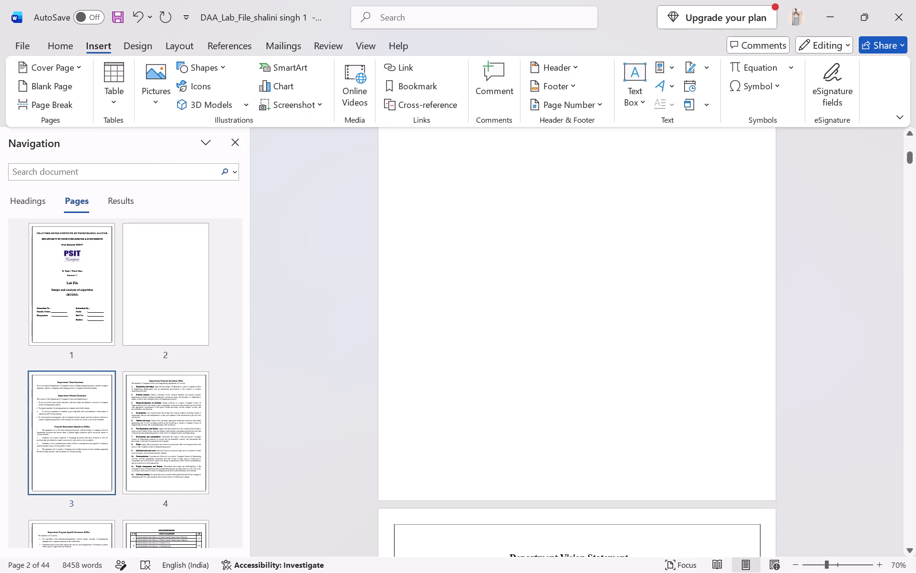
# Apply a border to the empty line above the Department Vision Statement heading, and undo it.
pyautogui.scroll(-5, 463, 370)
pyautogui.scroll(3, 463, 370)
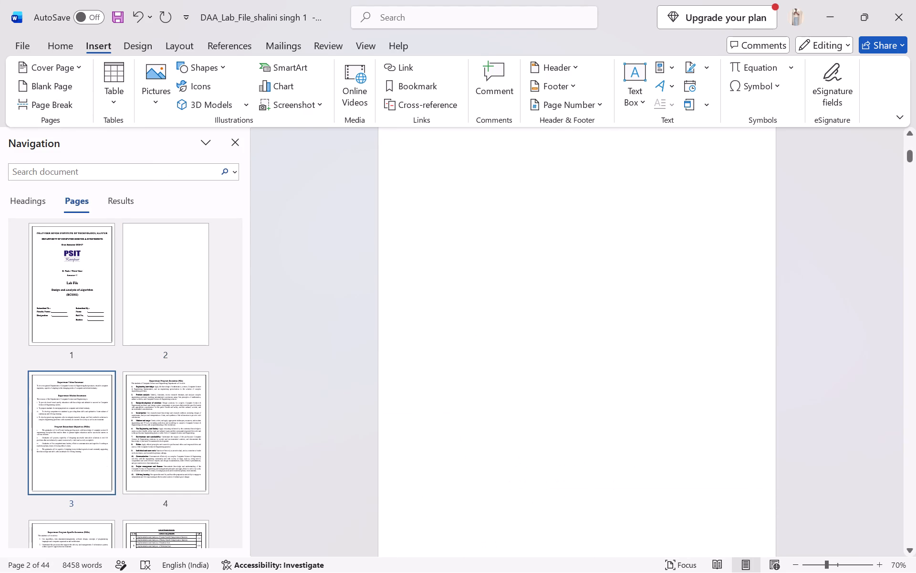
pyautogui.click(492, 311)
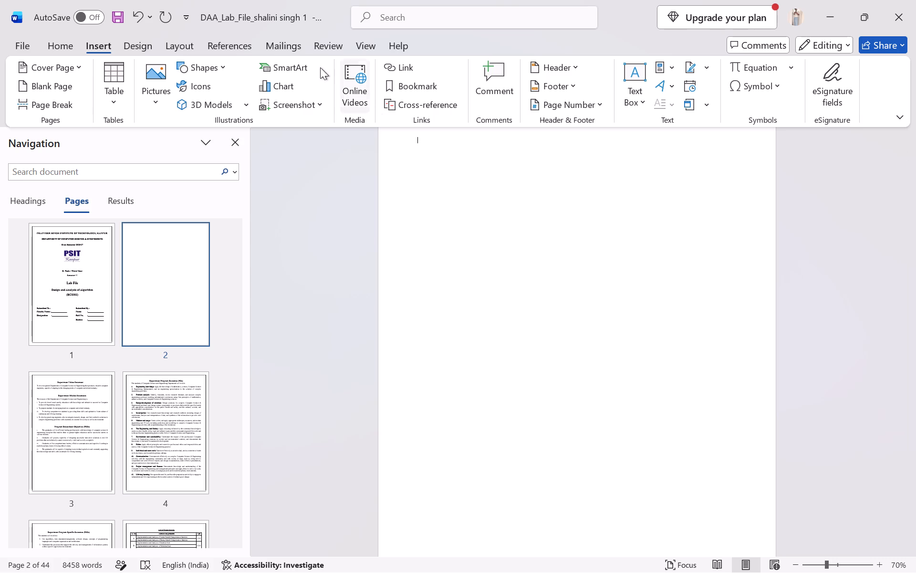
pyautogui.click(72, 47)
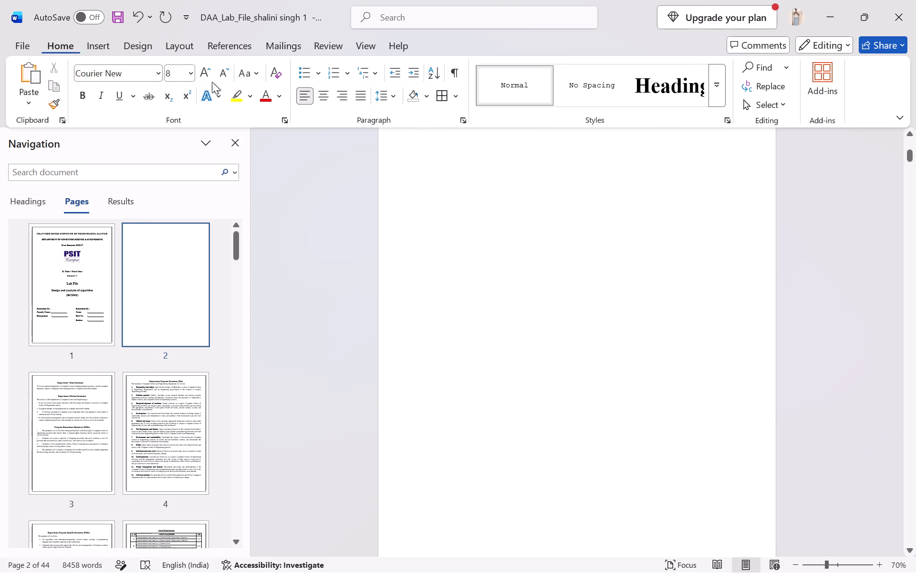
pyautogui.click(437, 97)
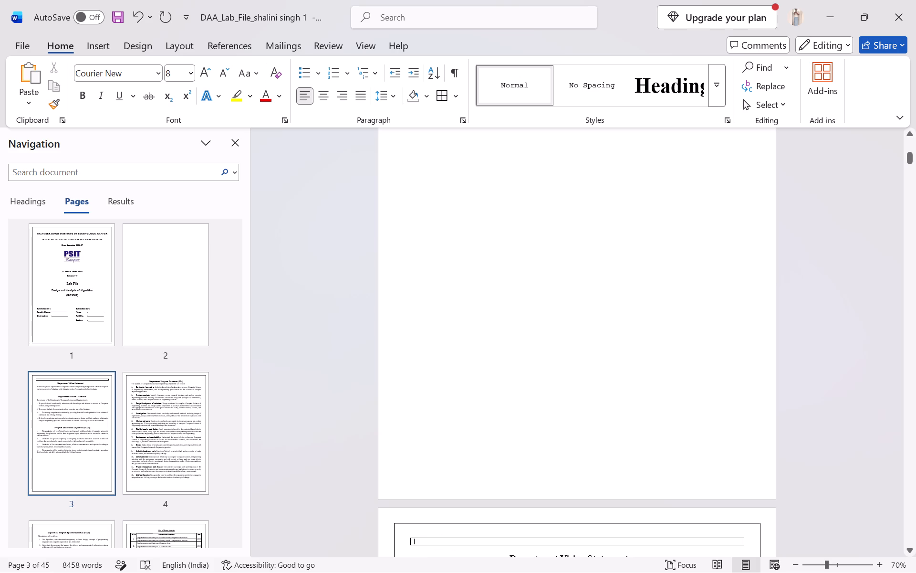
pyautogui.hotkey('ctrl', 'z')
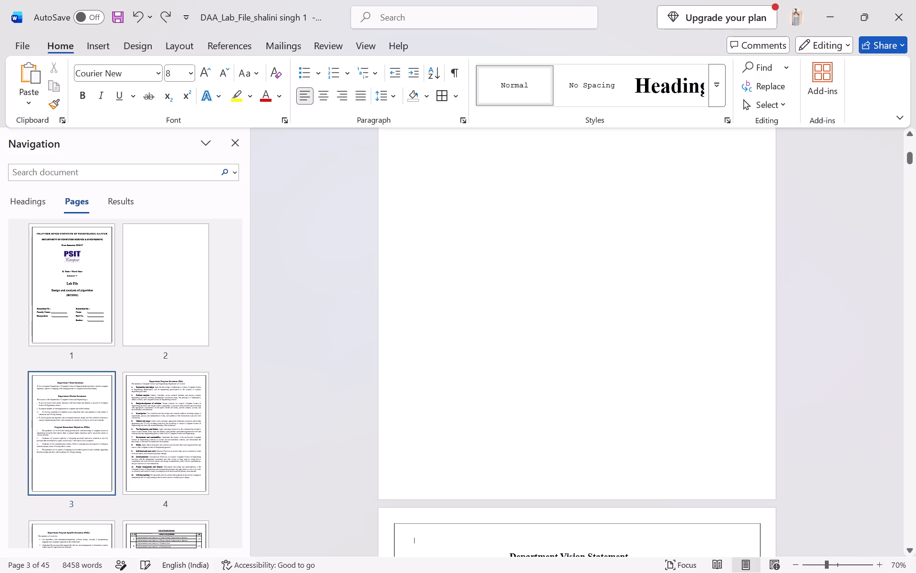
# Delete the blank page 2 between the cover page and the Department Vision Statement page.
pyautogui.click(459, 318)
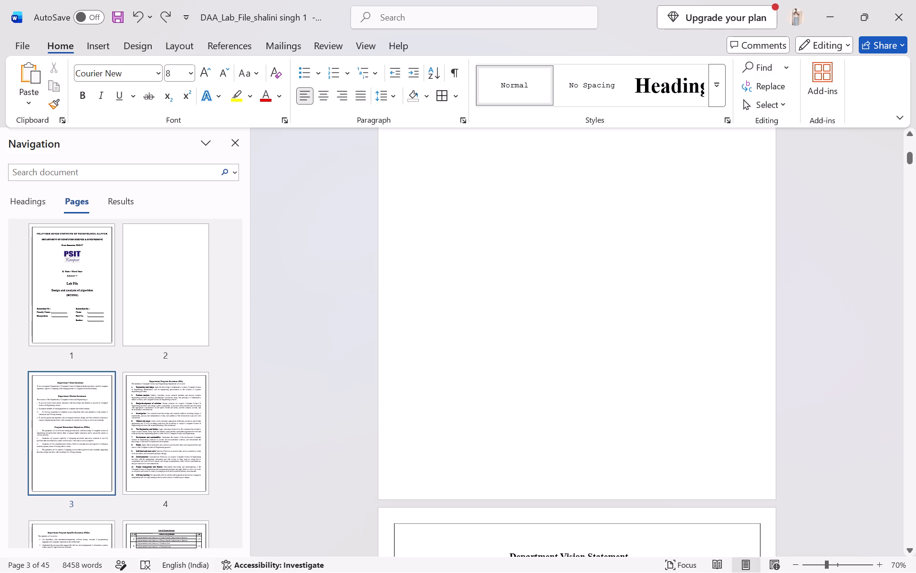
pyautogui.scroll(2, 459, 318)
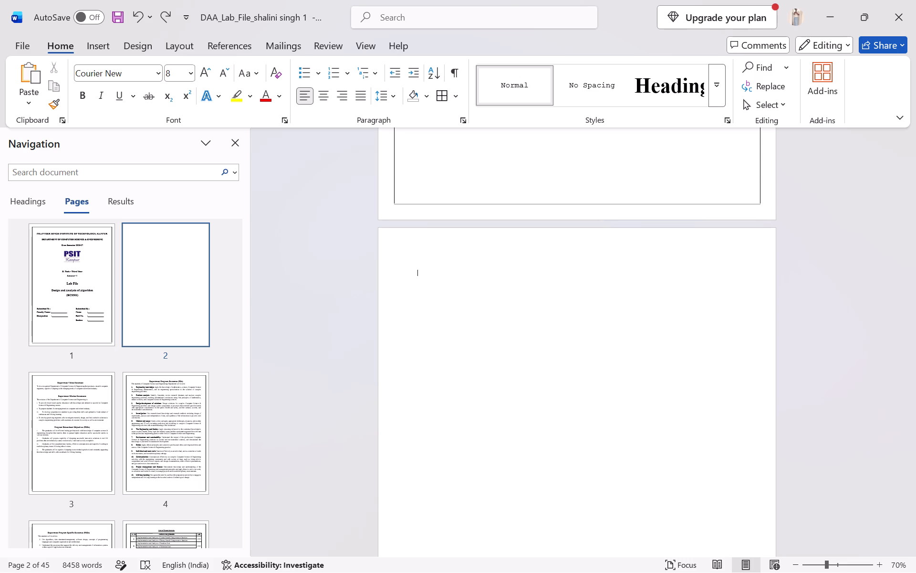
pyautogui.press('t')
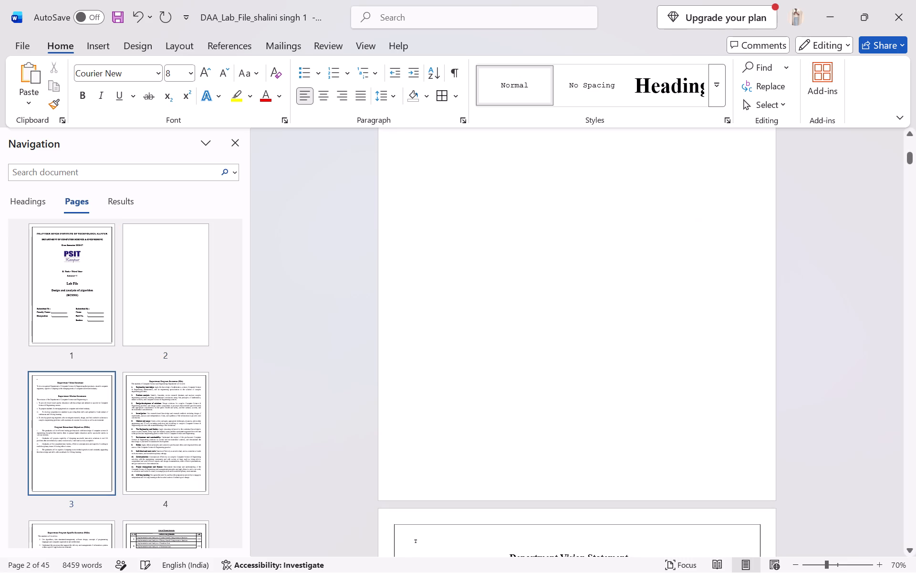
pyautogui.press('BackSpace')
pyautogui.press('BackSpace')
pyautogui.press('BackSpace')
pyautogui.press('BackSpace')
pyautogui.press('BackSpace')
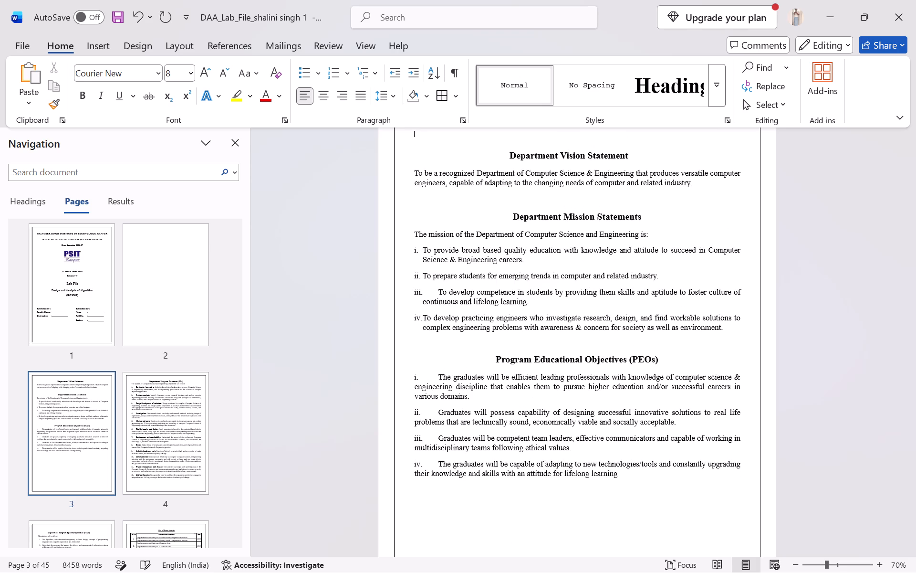
# Add empty lines above the Department Vision Statement heading on page 2, moving it down to about mid-page.
pyautogui.scroll(2, 534, 365)
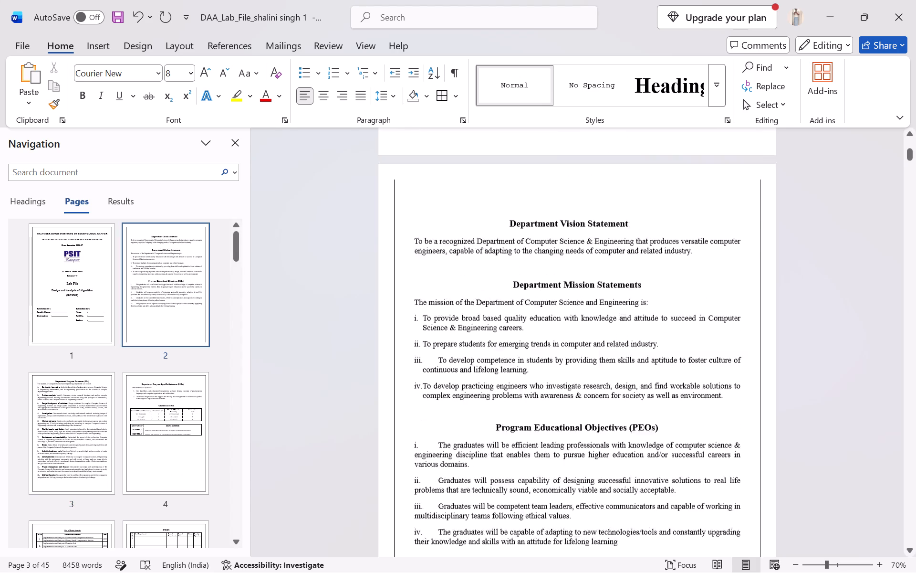
pyautogui.scroll(7, 534, 365)
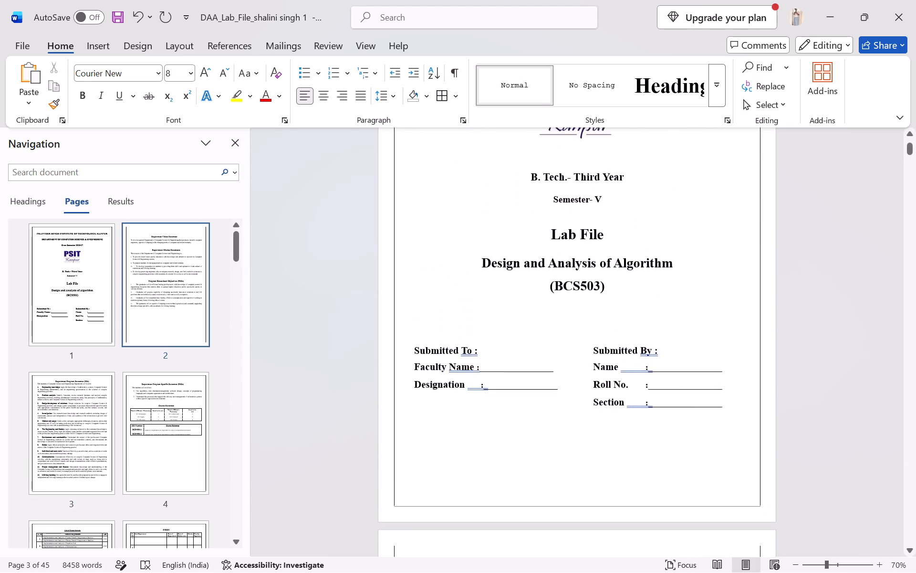
pyautogui.scroll(1, 534, 365)
pyautogui.scroll(-5, 534, 365)
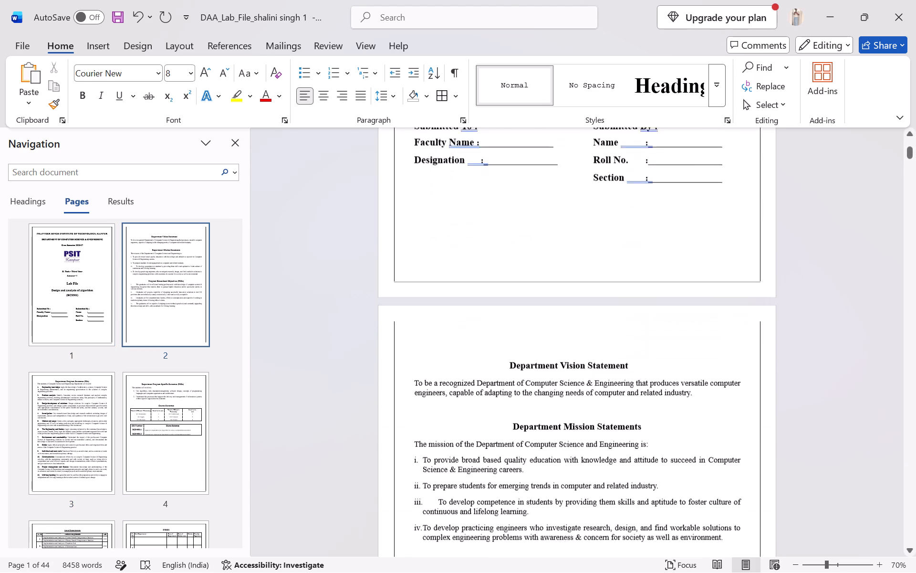
pyautogui.scroll(-1, 534, 365)
pyautogui.scroll(2, 534, 365)
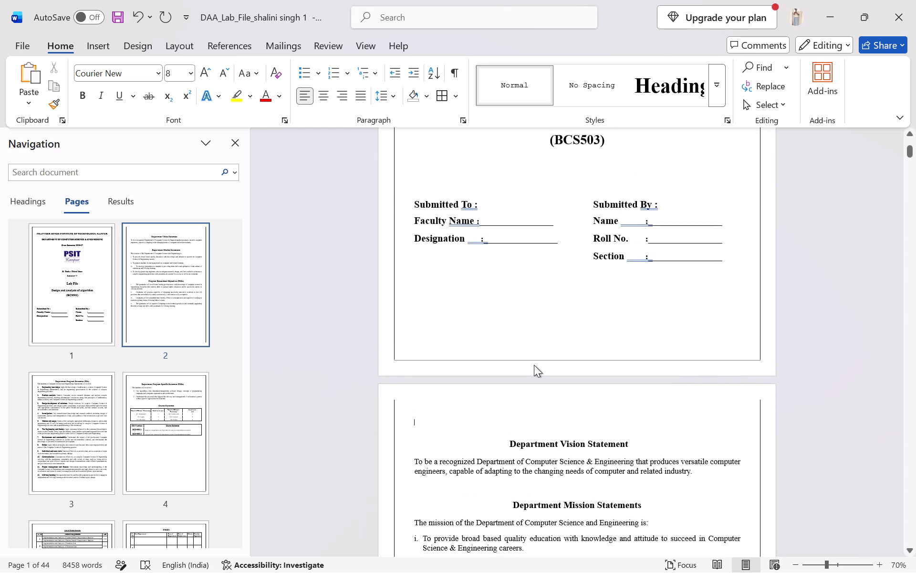
pyautogui.press('Return')
pyautogui.press('Return')
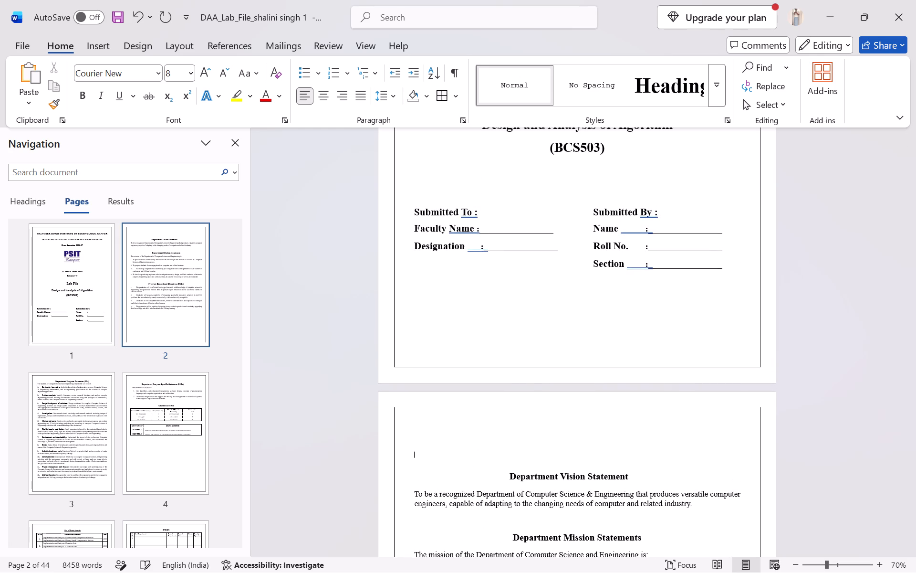
pyautogui.press('Return')
pyautogui.press('Return')
pyautogui.press('Return')
pyautogui.press('Return')
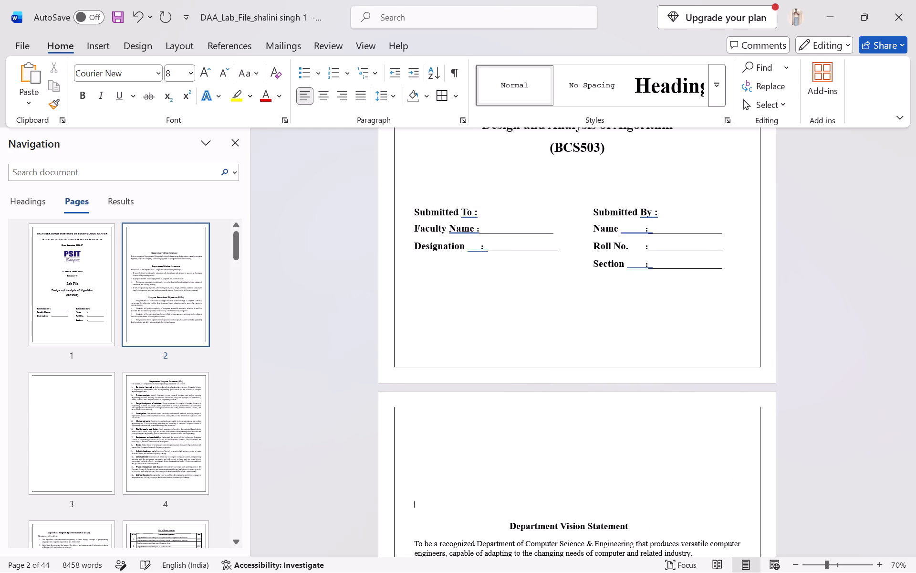
pyautogui.press('Return')
pyautogui.press('Return')
pyautogui.press('Return')
pyautogui.press('Return')
pyautogui.press('Return')
pyautogui.press('Return')
pyautogui.press('Return')
pyautogui.press('Return')
pyautogui.press('Return')
pyautogui.press('Return')
pyautogui.press('Return')
pyautogui.press('Return')
pyautogui.press('Return')
pyautogui.press('Return')
pyautogui.press('Return')
pyautogui.press('Return')
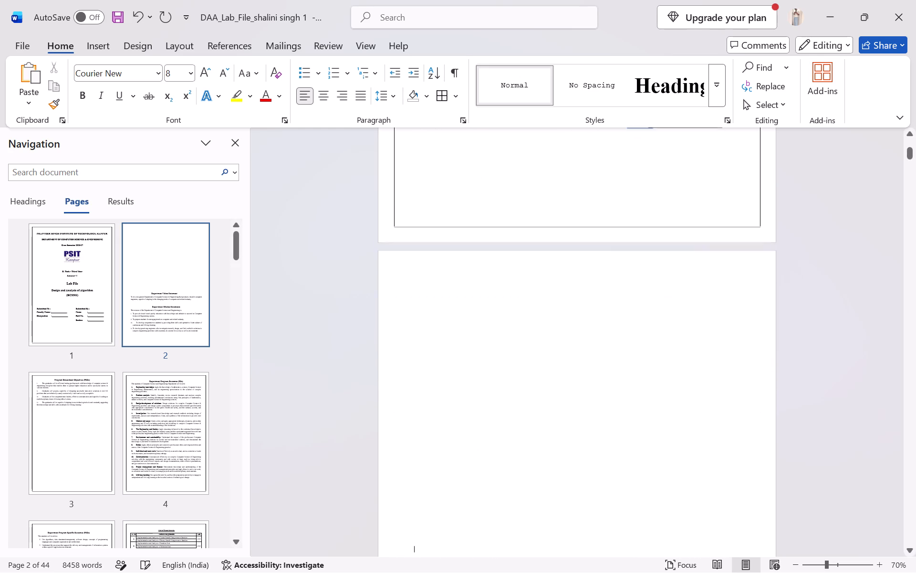
pyautogui.scroll(-2, 534, 365)
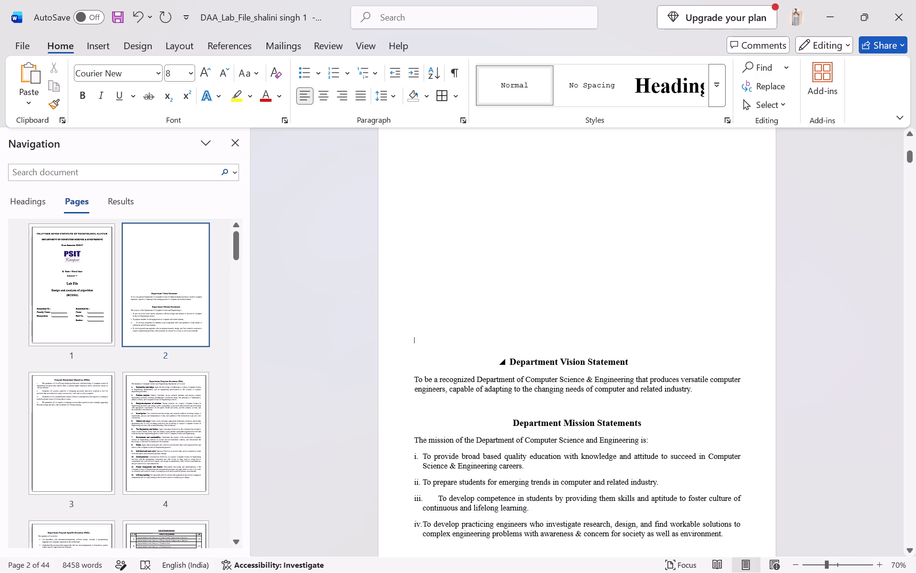
pyautogui.press('BackSpace')
pyautogui.press('BackSpace')
pyautogui.press('BackSpace')
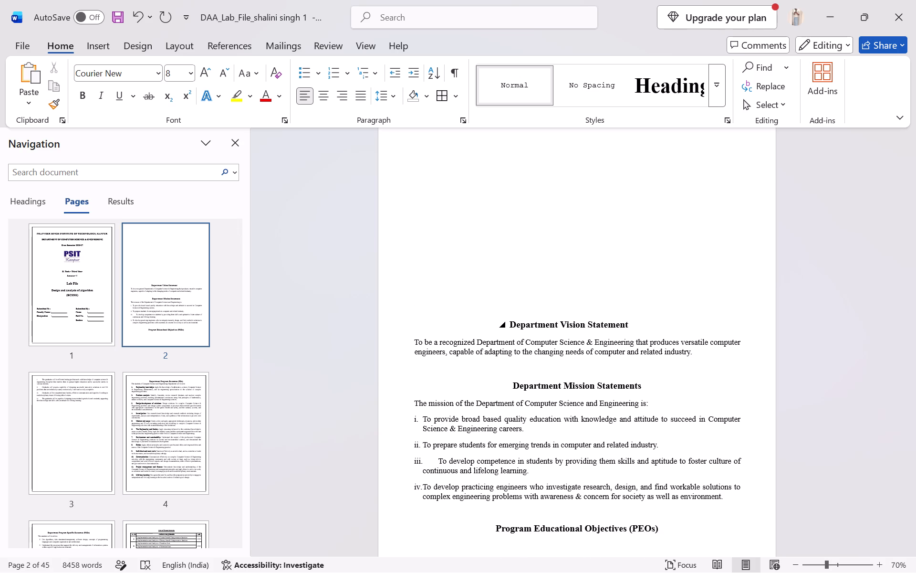
# Enter the heading TABLE OF CONTENTS at font size 20 on the first line of page 2.
pyautogui.click(509, 250)
pyautogui.scroll(6, 508, 228)
pyautogui.scroll(-2, 508, 228)
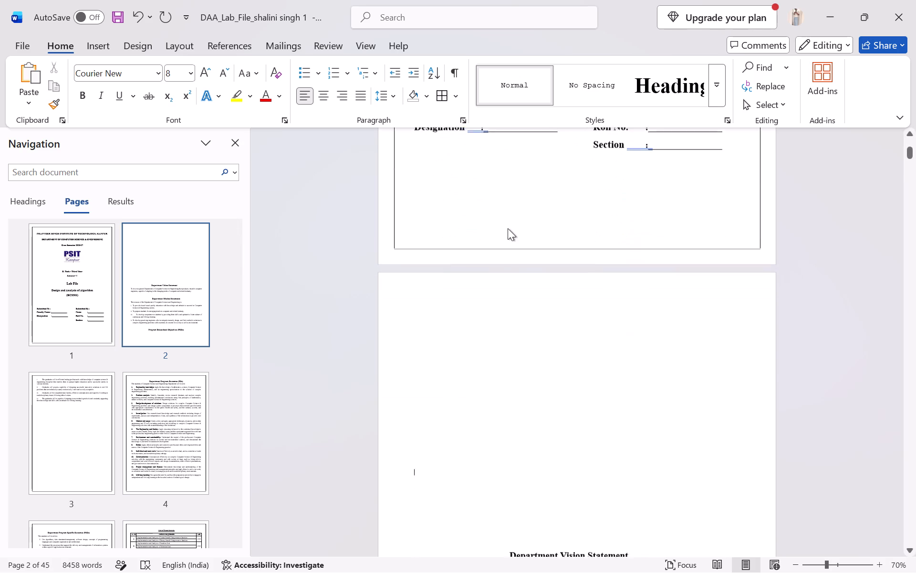
pyautogui.click(479, 292)
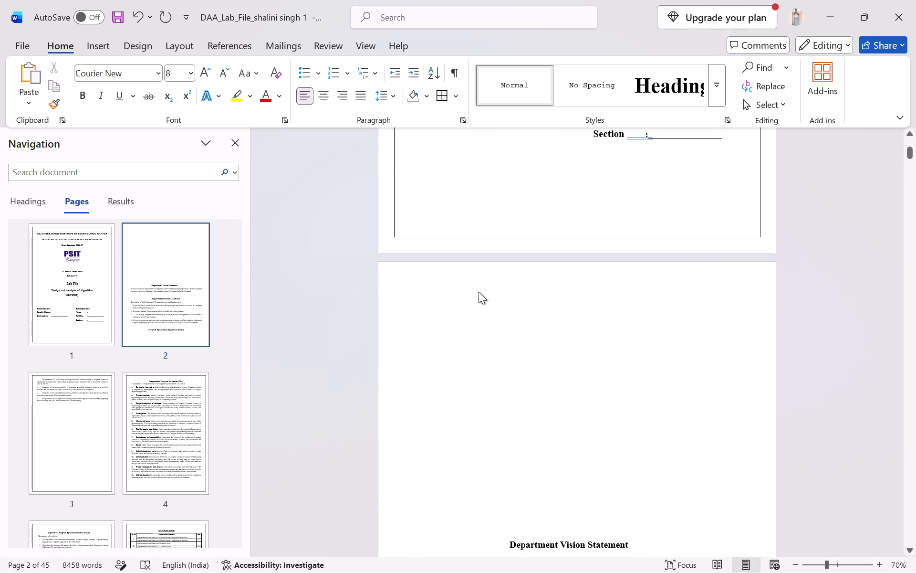
pyautogui.write('TA')
pyautogui.press('BackSpace')
pyautogui.press('BackSpace')
pyautogui.click(187, 72)
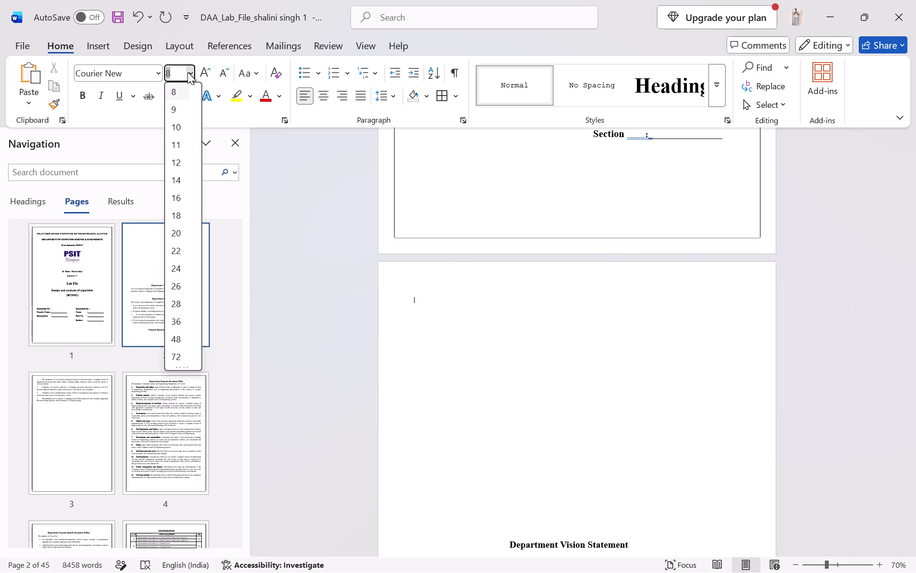
pyautogui.click(178, 239)
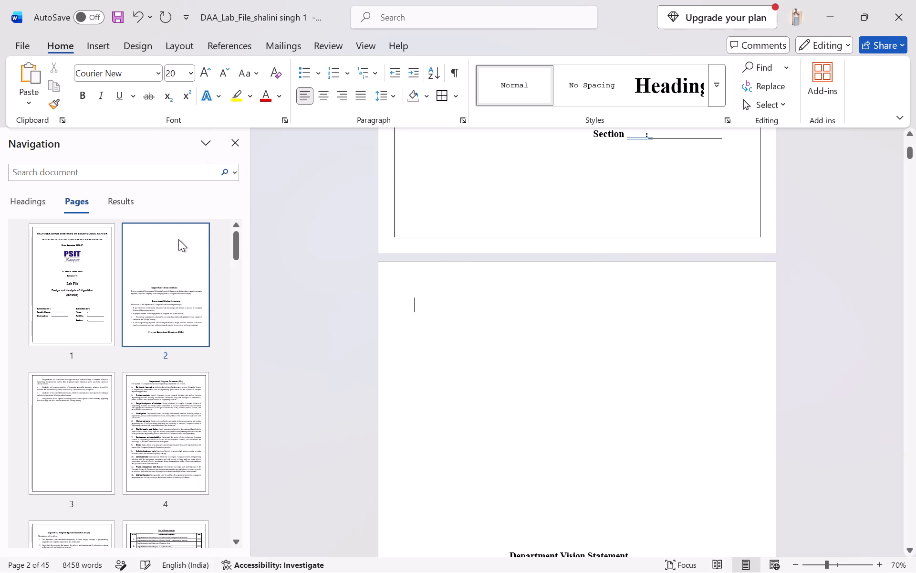
pyautogui.write('TYABLE')
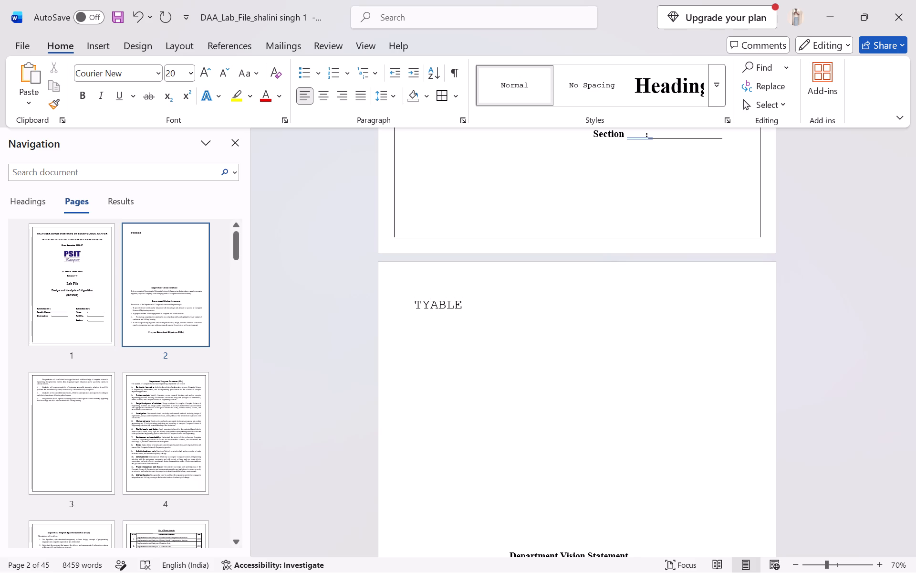
pyautogui.press('BackSpace')
pyautogui.press('BackSpace')
pyautogui.press('BackSpace')
pyautogui.press('BackSpace')
pyautogui.press('BackSpace')
pyautogui.write('ABK')
pyautogui.press('BackSpace')
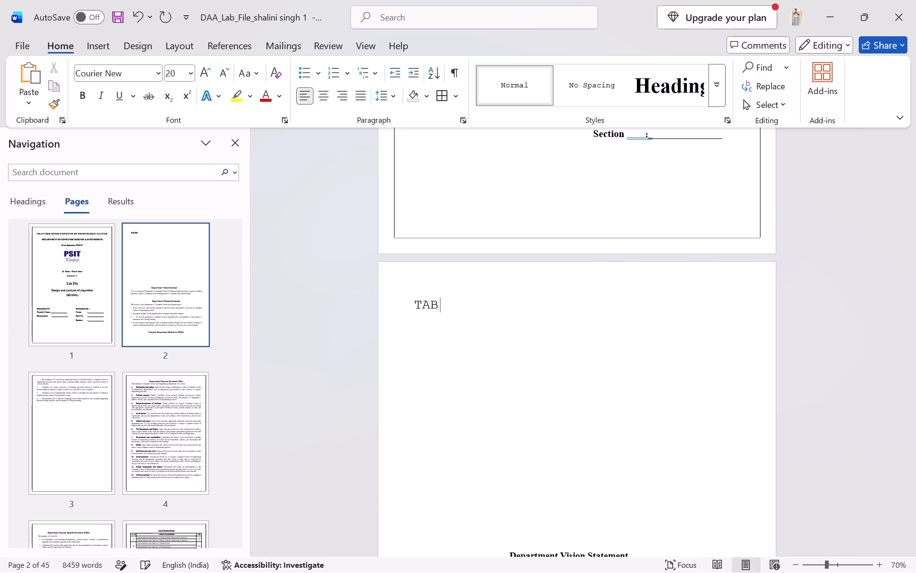
pyautogui.write('LE OF')
pyautogui.press('space')
pyautogui.write('CONTENT')
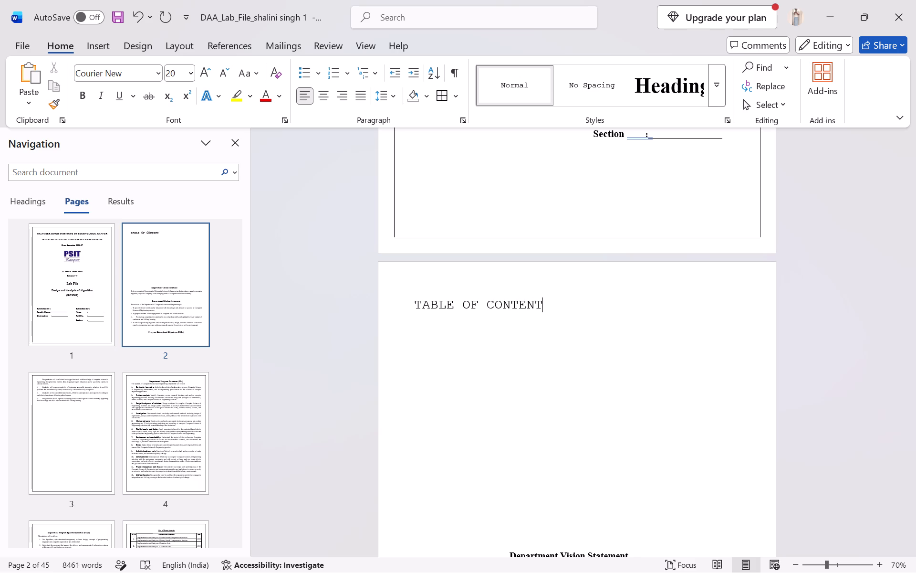
pyautogui.press('s')
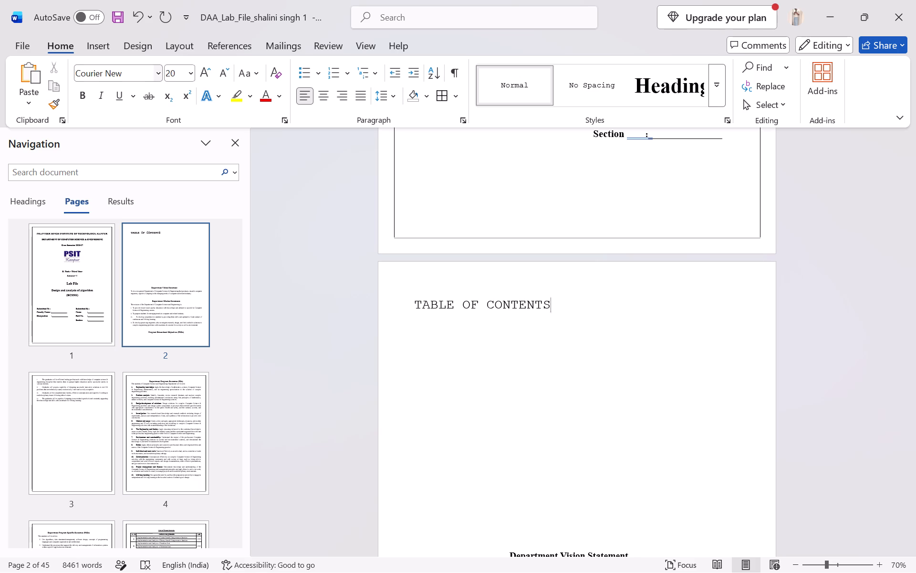
# Format the TABLE OF CONTENTS heading in the Aptos Display font and centre it.
pyautogui.click(158, 74)
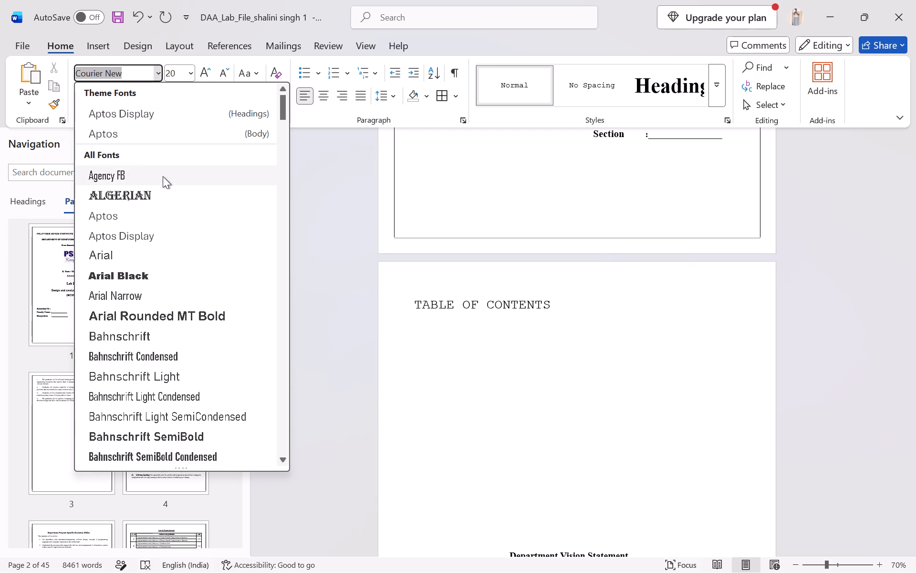
pyautogui.click(155, 234)
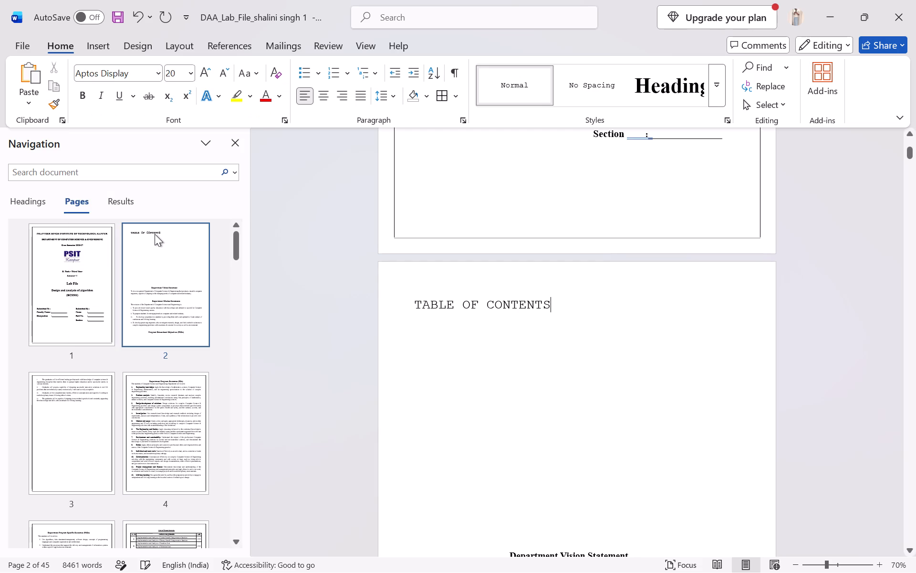
pyautogui.click(159, 71)
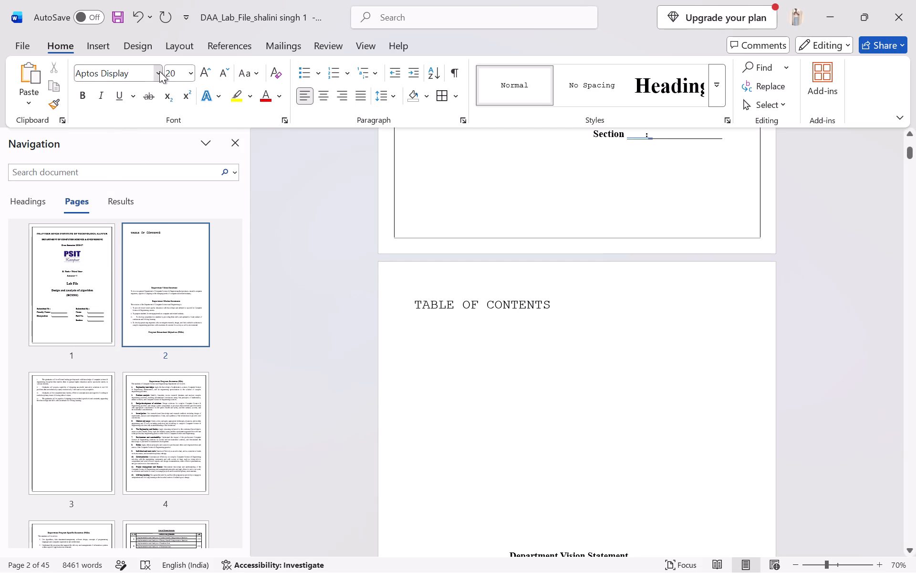
pyautogui.moveTo(564, 304); pyautogui.dragTo(406, 309)
pyautogui.moveTo(406, 309); pyautogui.dragTo(418, 310)
pyautogui.moveTo(414, 301); pyautogui.dragTo(579, 313)
pyautogui.click(154, 71)
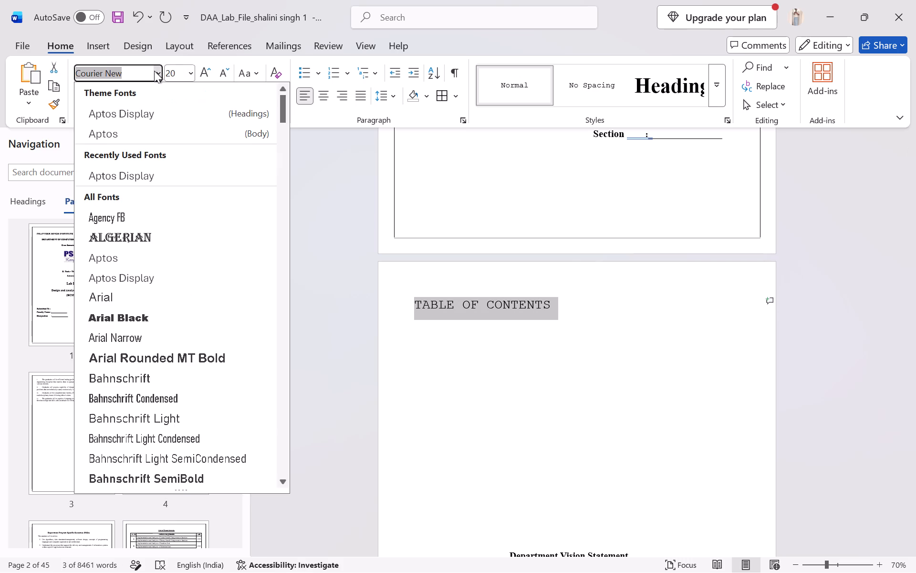
pyautogui.click(159, 280)
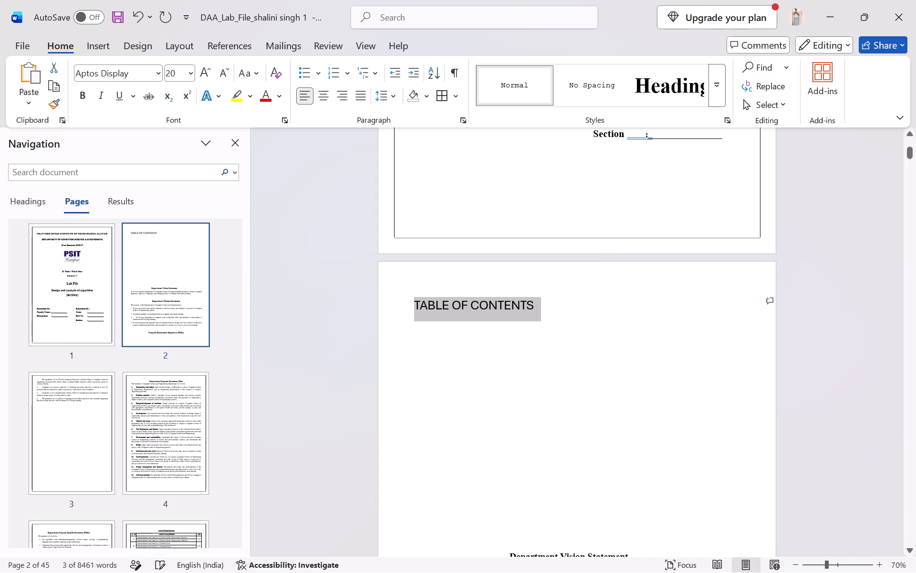
pyautogui.click(322, 93)
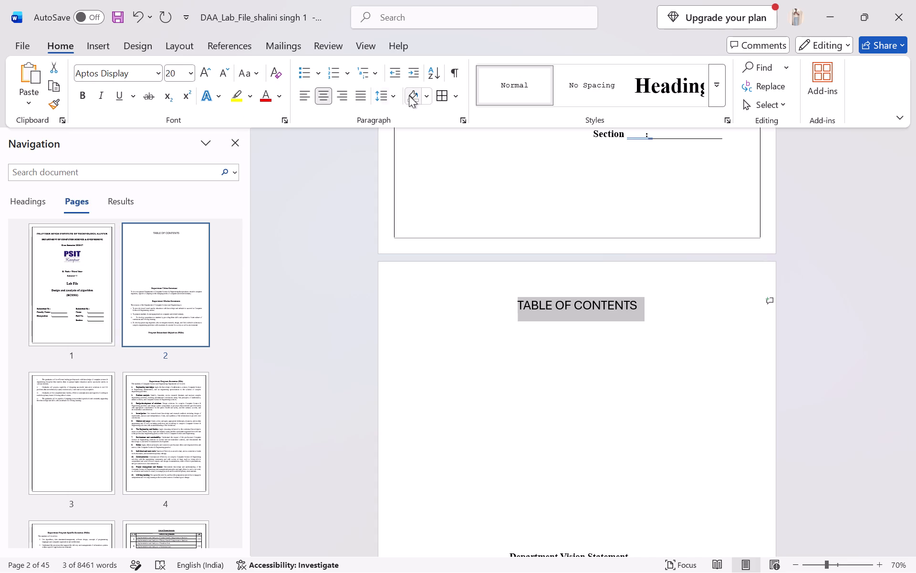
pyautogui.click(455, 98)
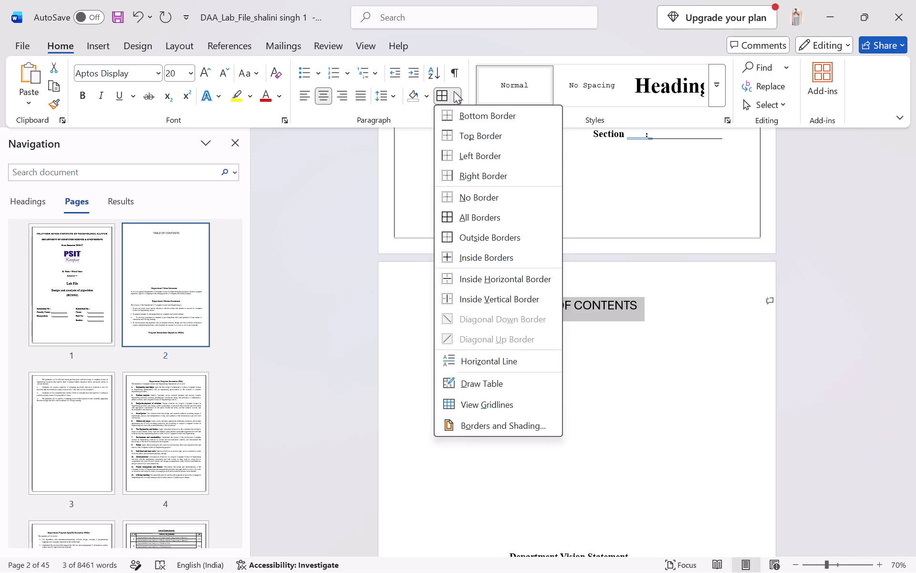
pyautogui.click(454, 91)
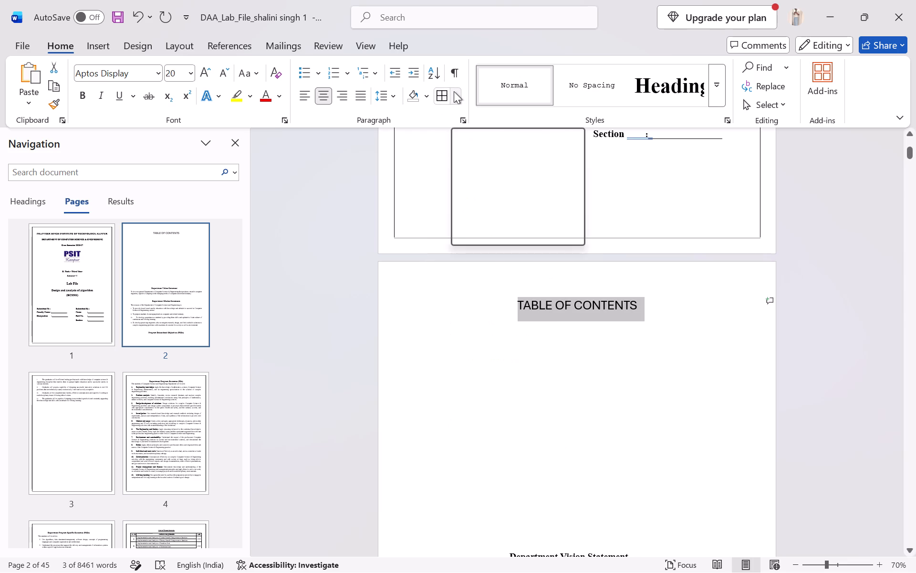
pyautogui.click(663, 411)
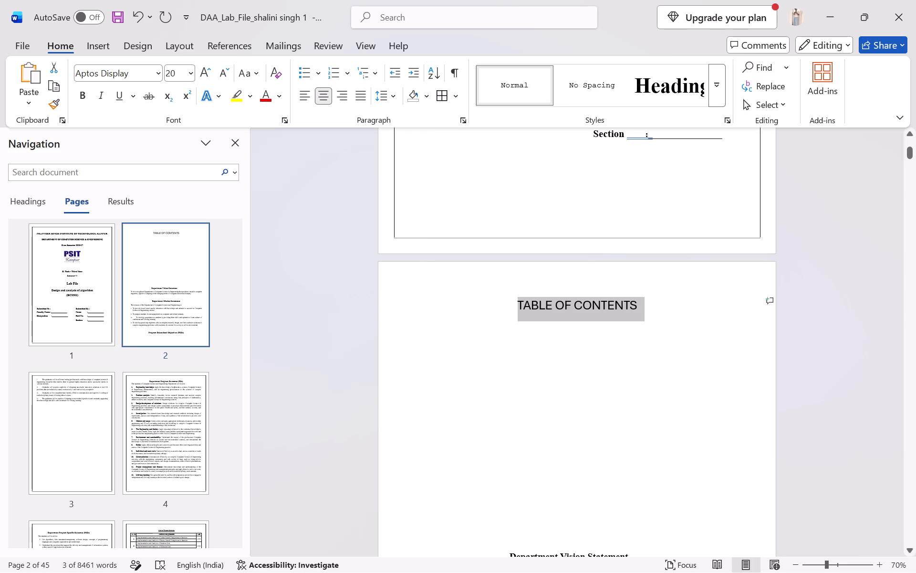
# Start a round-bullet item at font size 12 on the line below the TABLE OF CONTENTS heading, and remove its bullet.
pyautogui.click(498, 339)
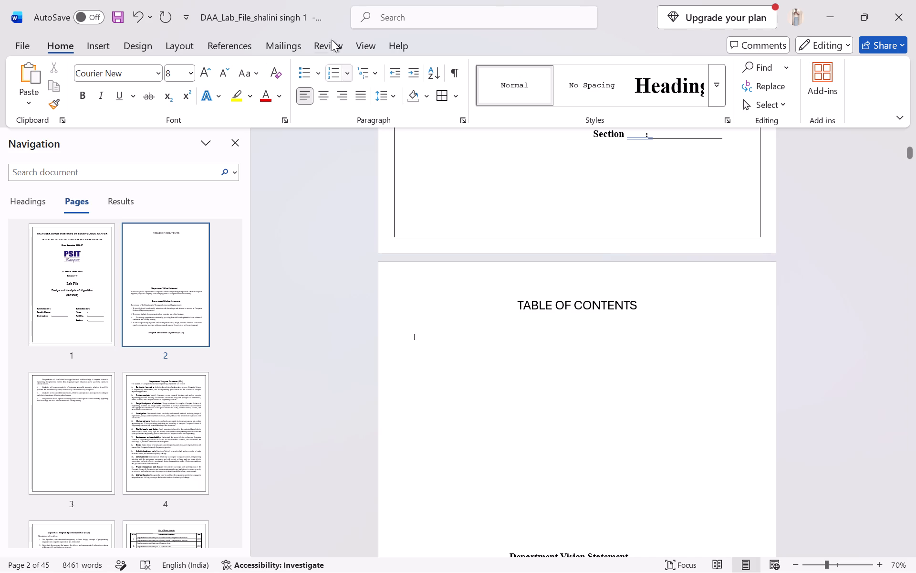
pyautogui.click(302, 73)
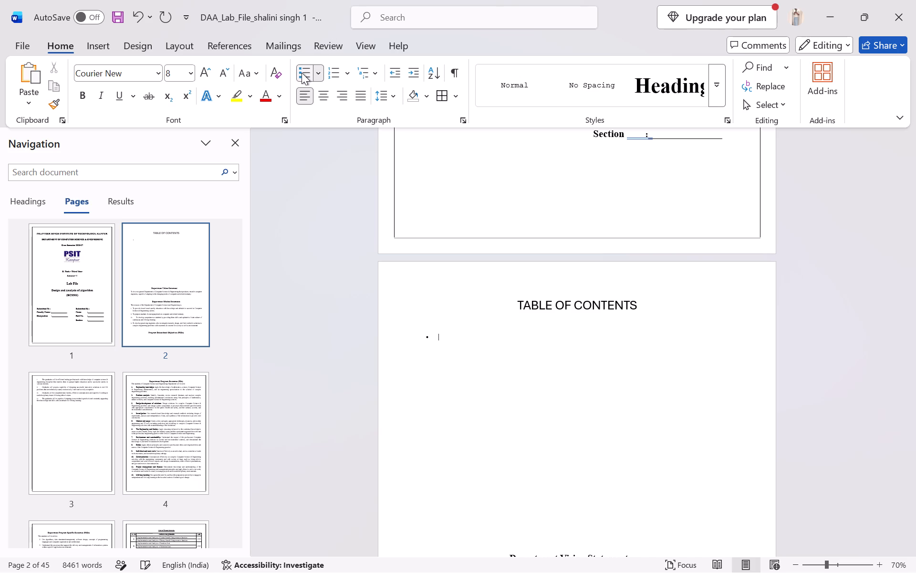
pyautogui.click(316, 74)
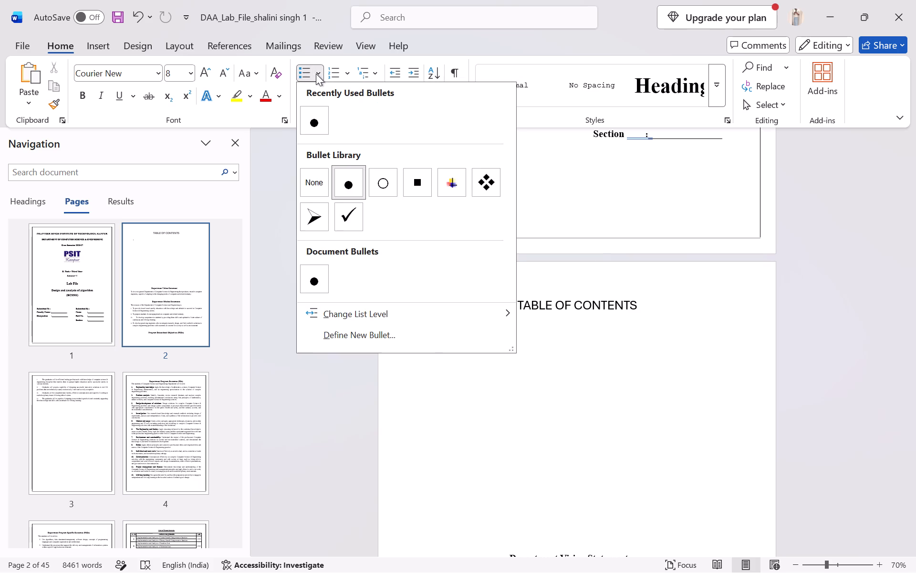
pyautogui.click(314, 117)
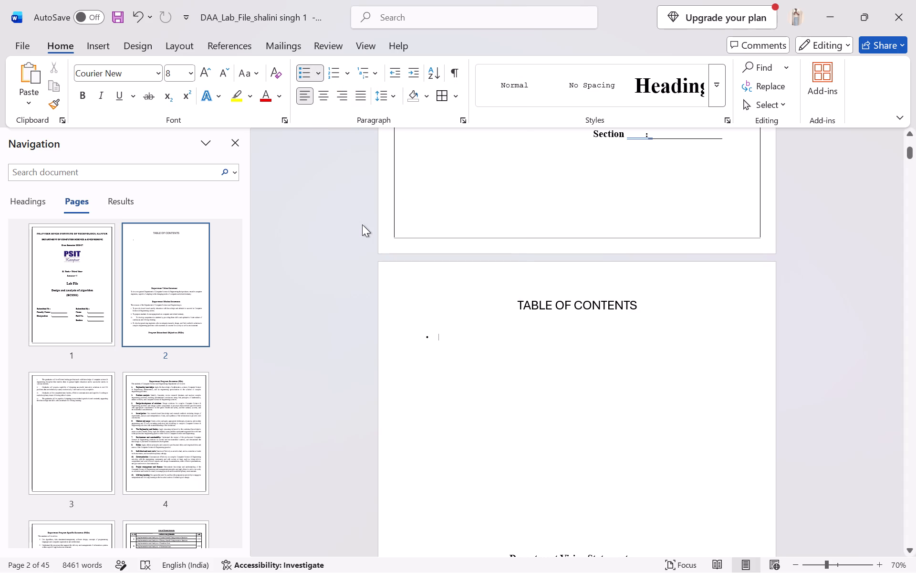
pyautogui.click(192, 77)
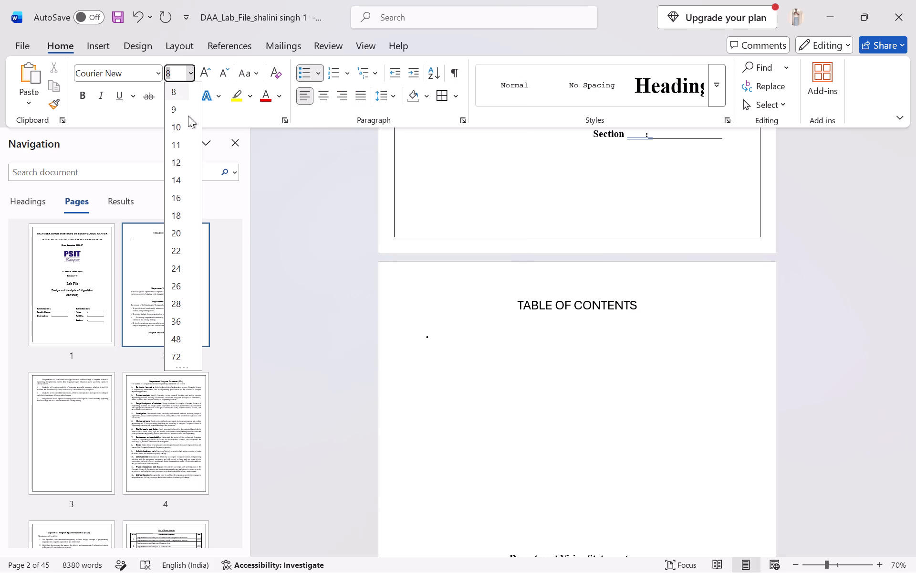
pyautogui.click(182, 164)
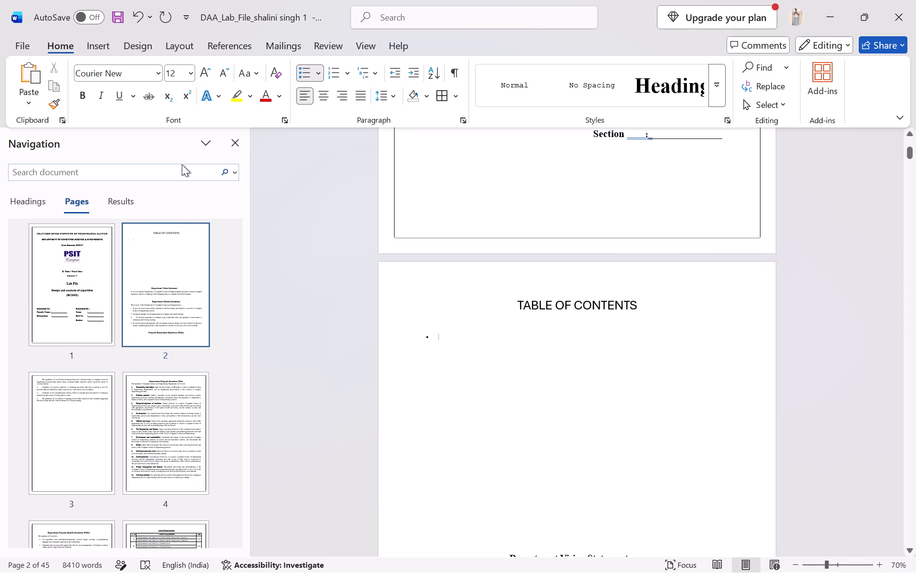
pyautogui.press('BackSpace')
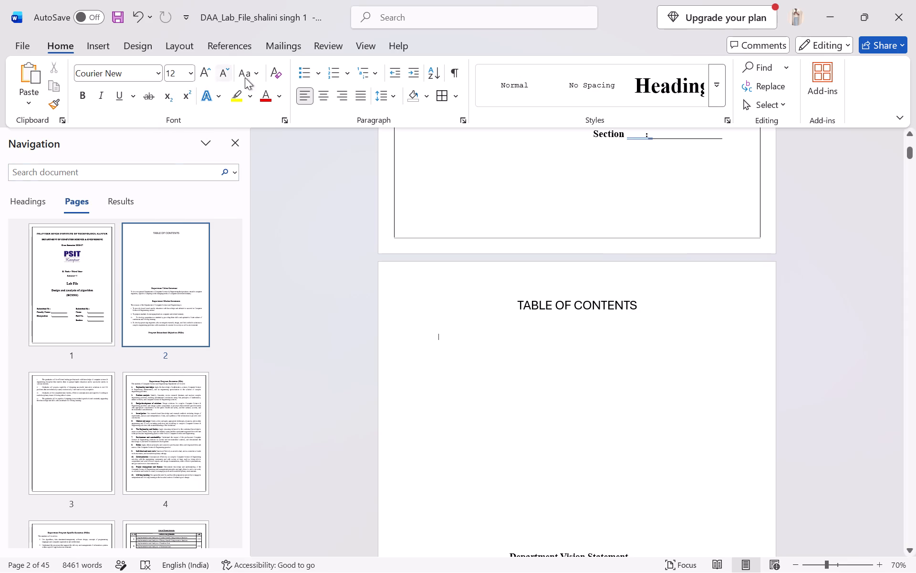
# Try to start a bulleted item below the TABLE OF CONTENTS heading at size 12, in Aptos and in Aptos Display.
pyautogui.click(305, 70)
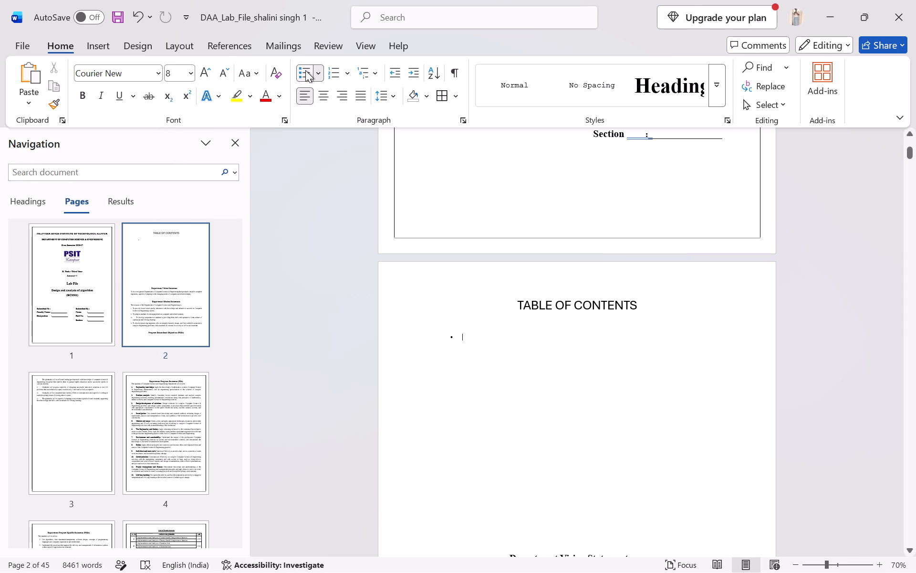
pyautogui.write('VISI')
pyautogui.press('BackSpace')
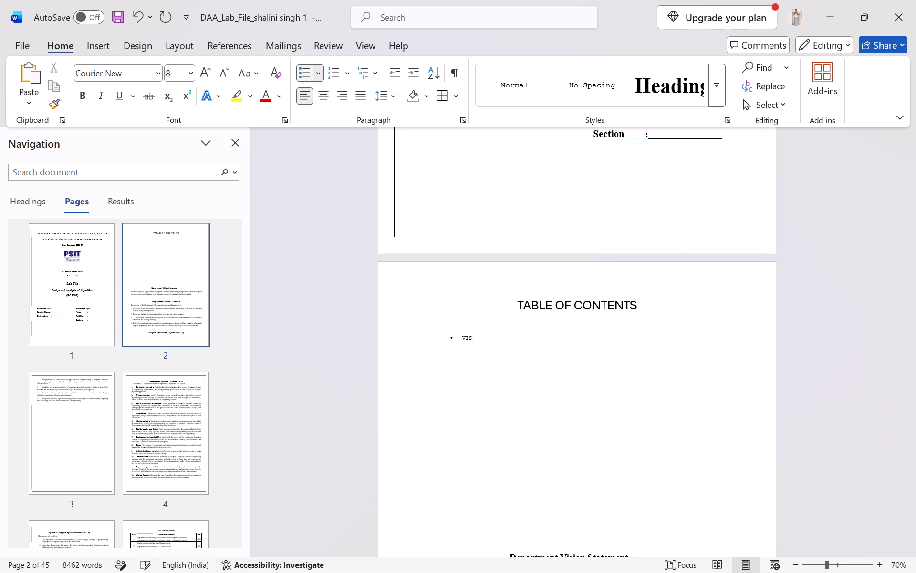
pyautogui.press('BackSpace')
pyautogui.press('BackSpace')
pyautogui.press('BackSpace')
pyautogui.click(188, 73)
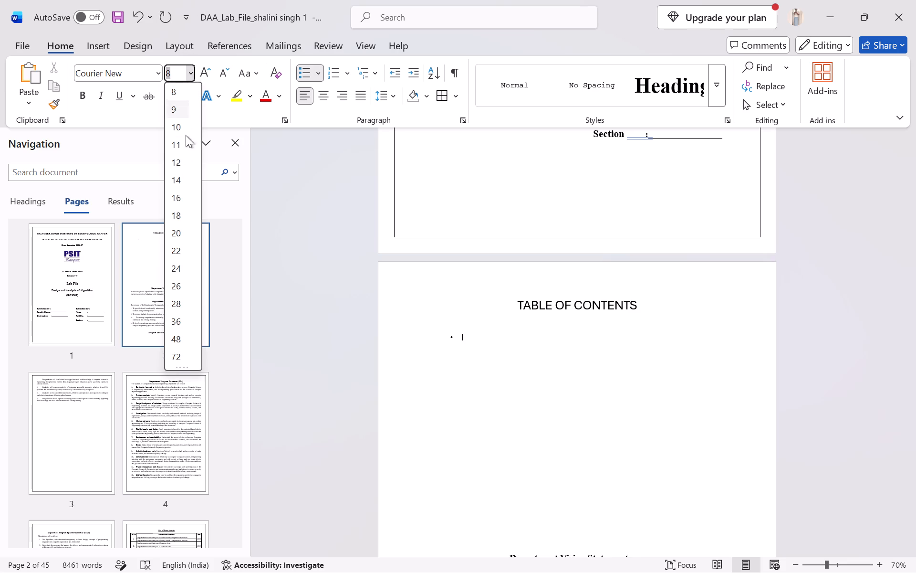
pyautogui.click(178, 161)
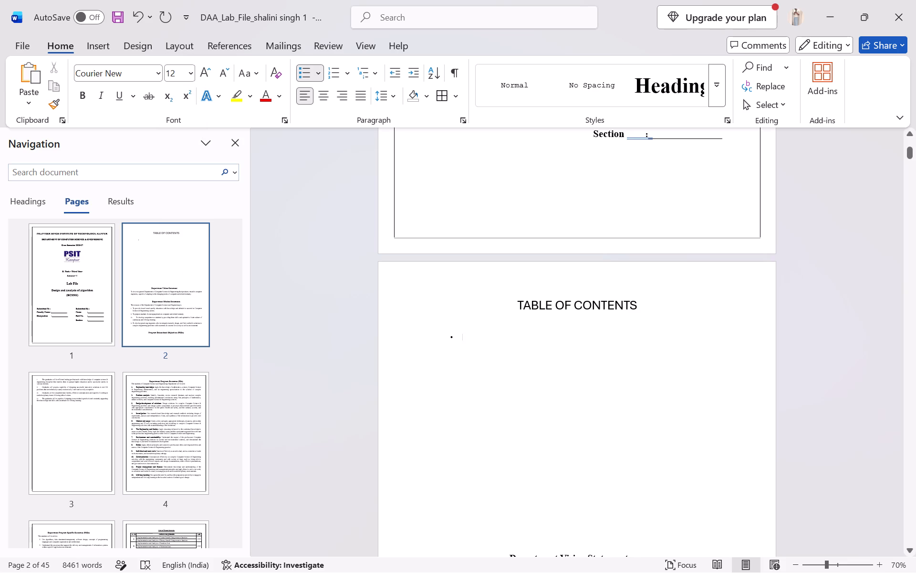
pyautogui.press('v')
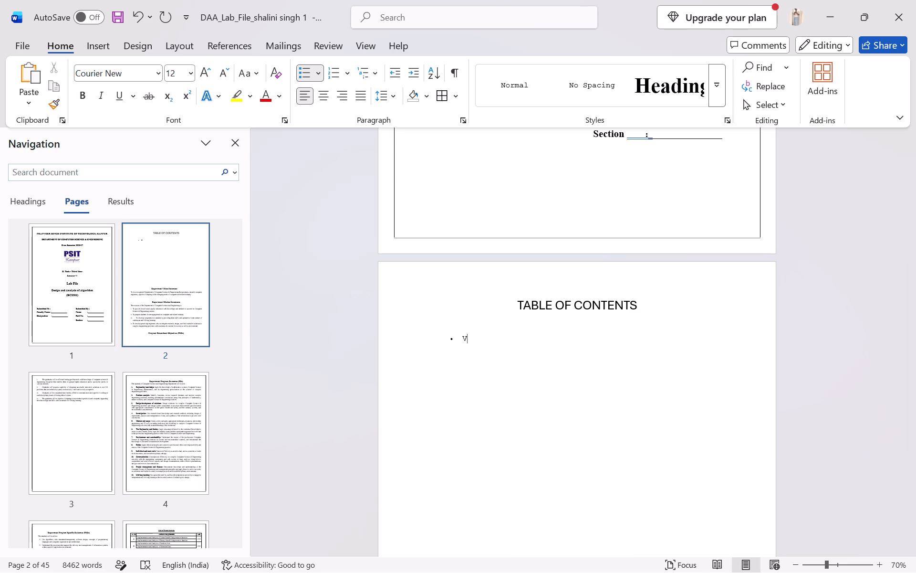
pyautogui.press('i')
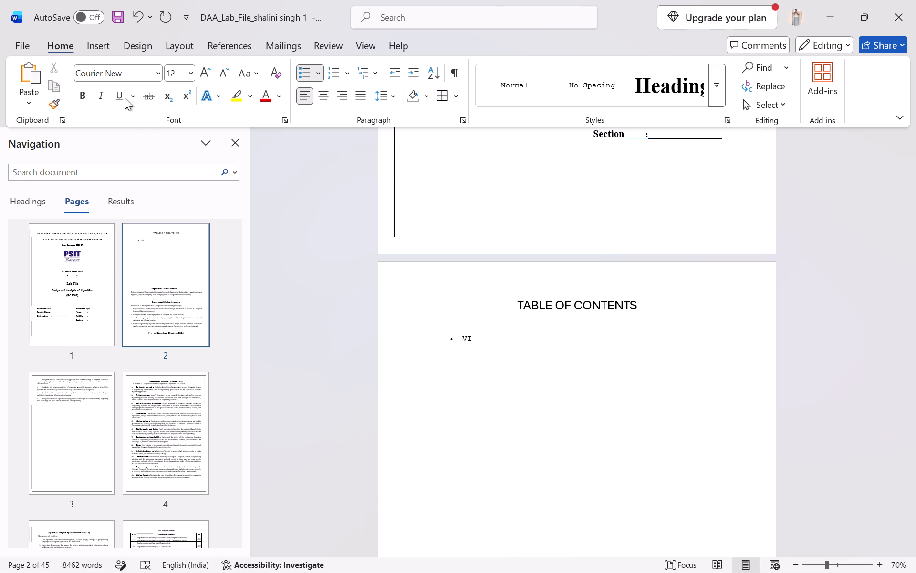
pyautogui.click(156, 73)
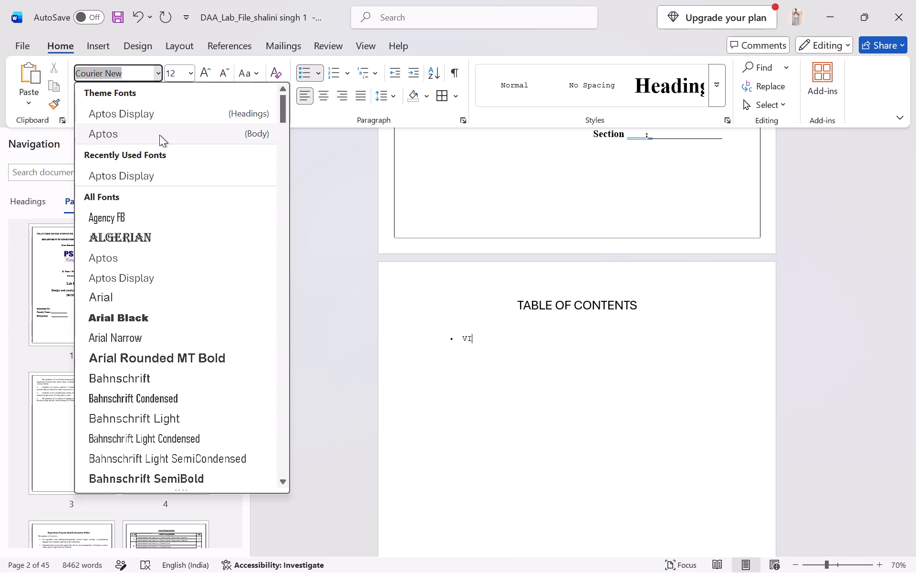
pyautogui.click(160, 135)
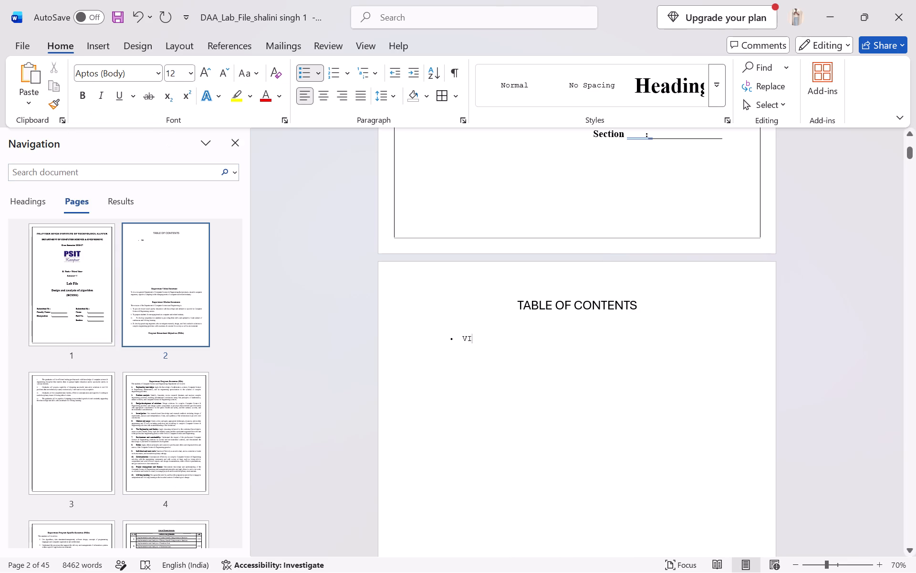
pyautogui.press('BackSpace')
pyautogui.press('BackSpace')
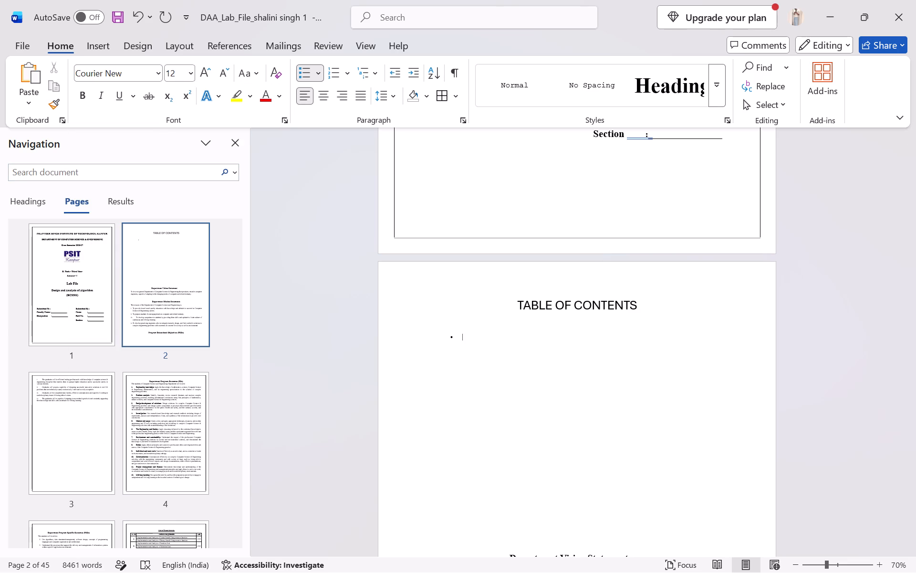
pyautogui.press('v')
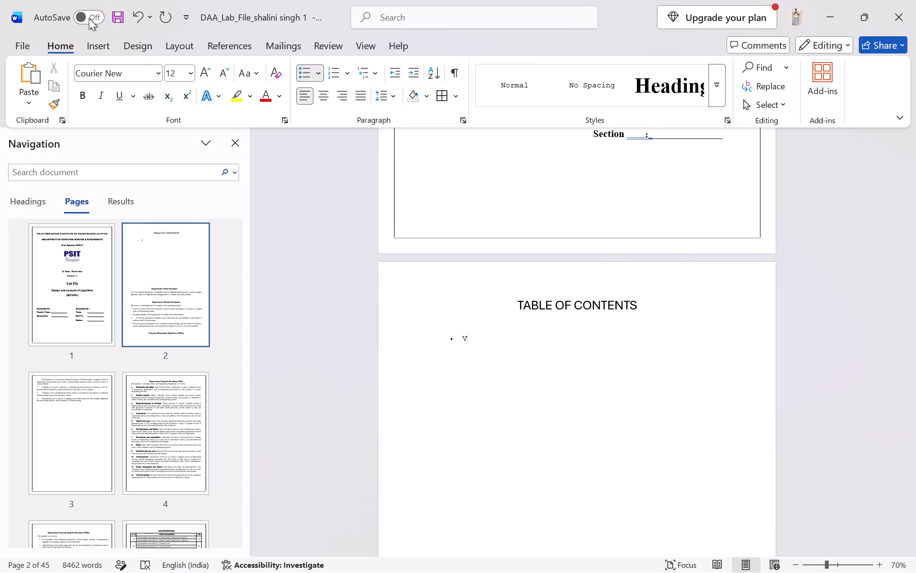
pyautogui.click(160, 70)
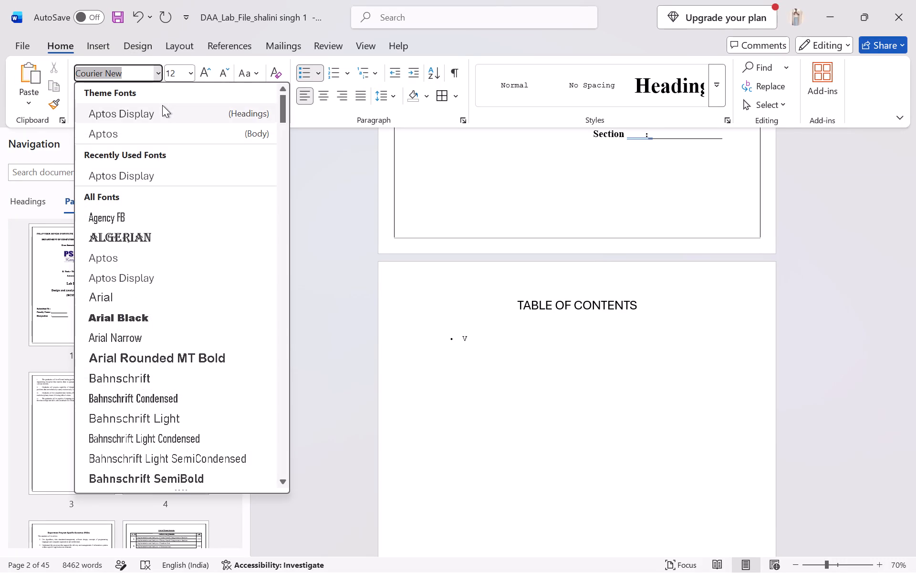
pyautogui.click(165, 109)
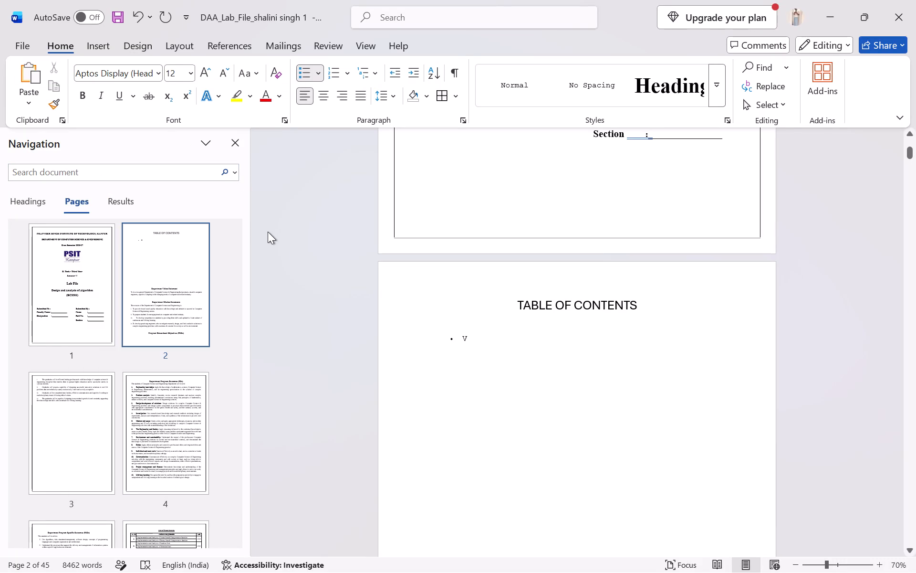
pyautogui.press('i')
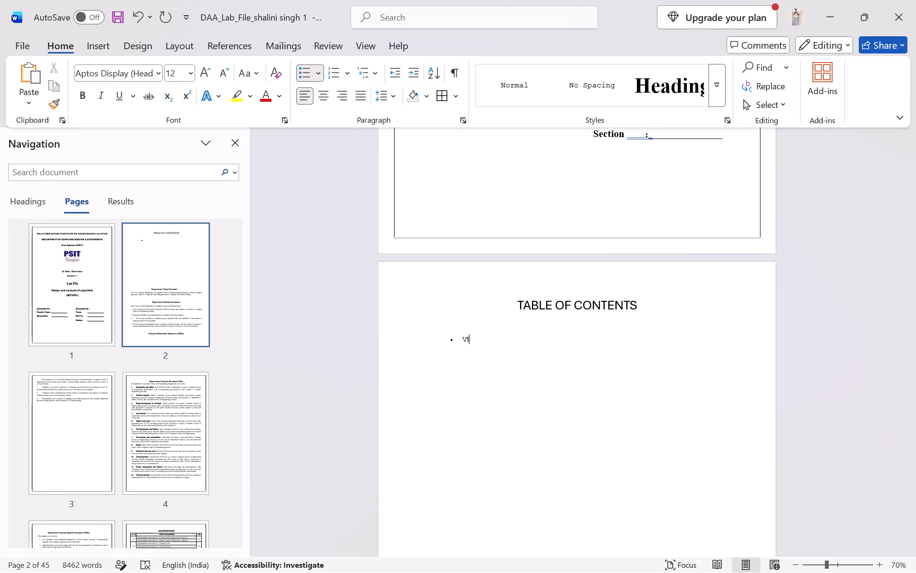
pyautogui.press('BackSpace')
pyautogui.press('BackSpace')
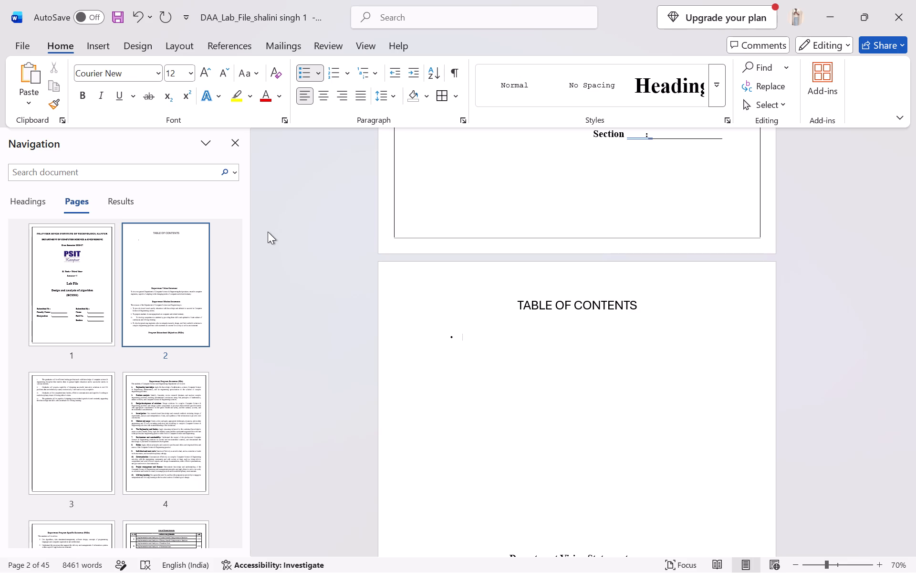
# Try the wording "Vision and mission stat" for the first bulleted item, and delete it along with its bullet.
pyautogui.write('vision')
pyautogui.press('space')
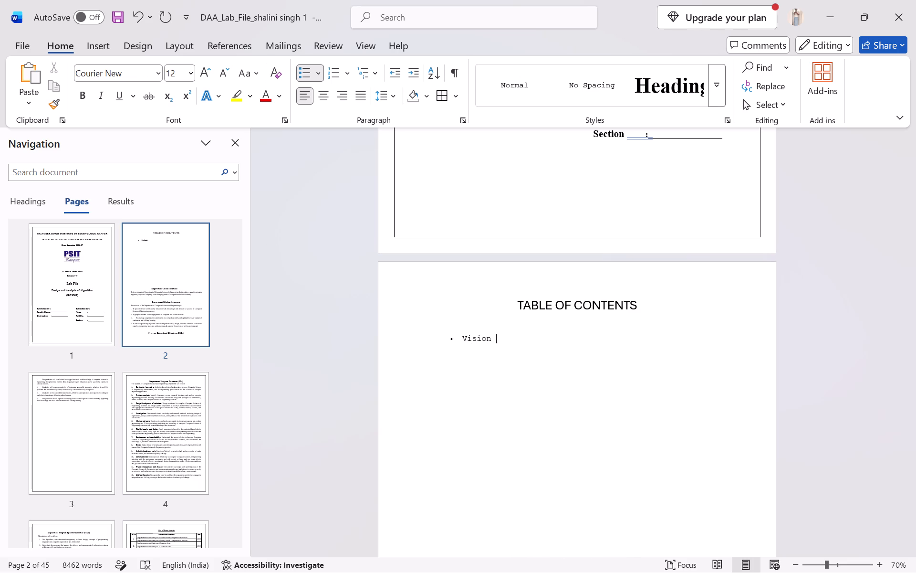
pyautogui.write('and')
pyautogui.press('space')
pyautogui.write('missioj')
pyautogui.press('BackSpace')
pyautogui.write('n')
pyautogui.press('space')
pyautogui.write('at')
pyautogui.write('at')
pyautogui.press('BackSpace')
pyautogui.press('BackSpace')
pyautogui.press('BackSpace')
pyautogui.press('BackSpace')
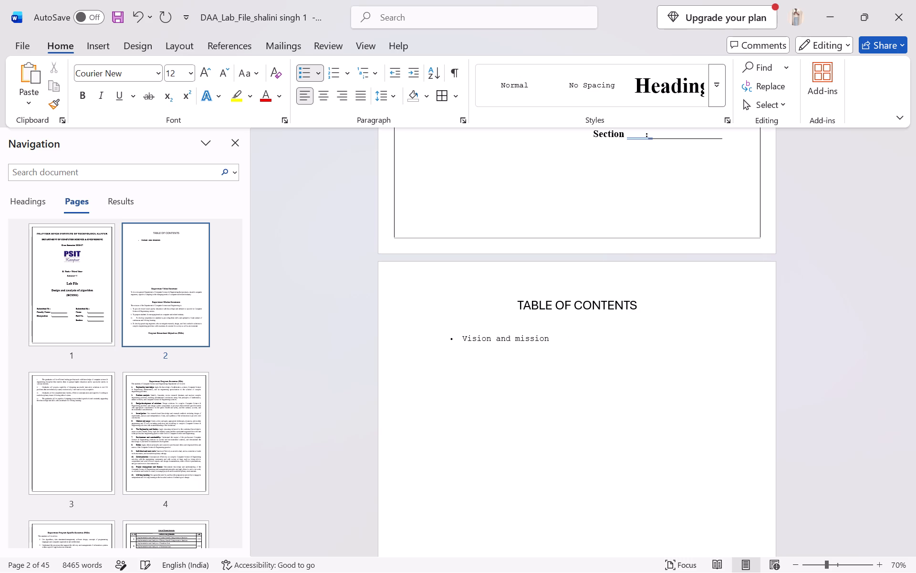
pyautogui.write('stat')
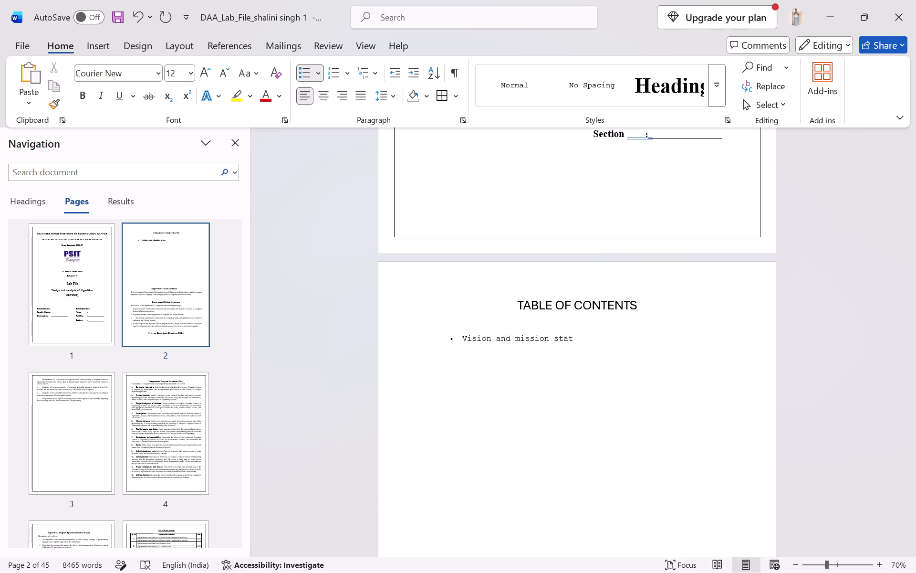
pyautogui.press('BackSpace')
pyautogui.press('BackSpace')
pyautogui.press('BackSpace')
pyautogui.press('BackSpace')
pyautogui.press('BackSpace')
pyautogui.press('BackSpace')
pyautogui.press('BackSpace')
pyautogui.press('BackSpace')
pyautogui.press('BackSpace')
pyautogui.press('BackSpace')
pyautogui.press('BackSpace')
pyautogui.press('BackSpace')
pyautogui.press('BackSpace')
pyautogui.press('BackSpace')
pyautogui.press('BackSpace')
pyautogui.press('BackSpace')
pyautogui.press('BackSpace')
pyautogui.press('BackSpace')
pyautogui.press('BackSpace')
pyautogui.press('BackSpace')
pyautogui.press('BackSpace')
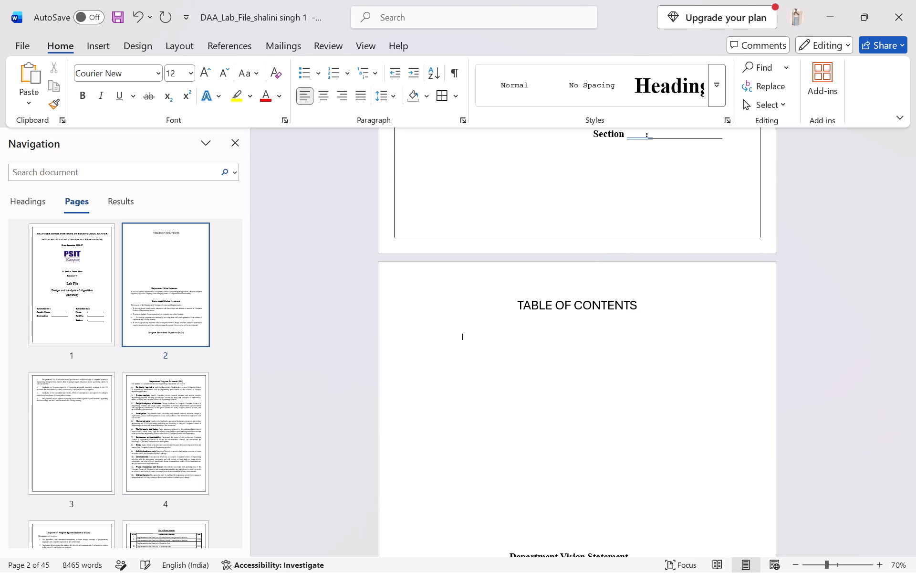
# Start a bulleted list below the TABLE OF CONTENTS heading with the item "Vision and Mission Statements Of Institute".
pyautogui.click(300, 73)
pyautogui.write('vis')
pyautogui.press('\\')
pyautogui.press('BackSpace')
pyautogui.press('BackSpace')
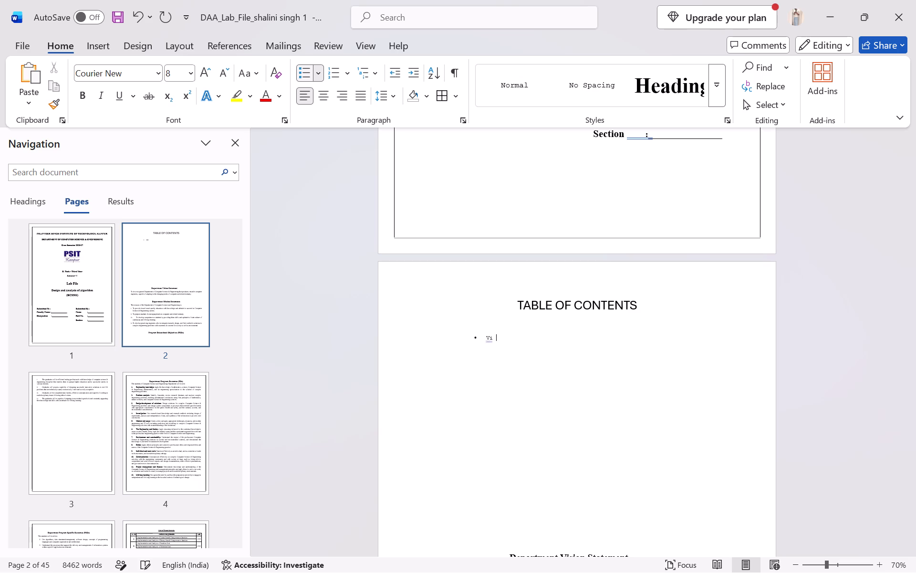
pyautogui.press('BackSpace')
pyautogui.press('BackSpace')
pyautogui.write('Vision')
pyautogui.press('space')
pyautogui.write('and')
pyautogui.press('space')
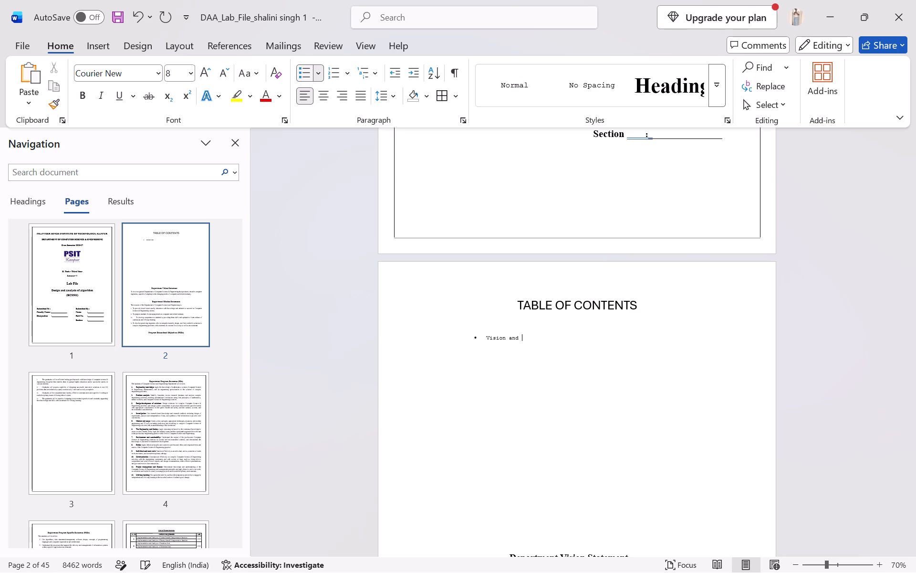
pyautogui.write('MI')
pyautogui.press('BackSpace')
pyautogui.write('ission')
pyautogui.press('space')
pyautogui.write('Statements')
pyautogui.press('space')
pyautogui.write('Of')
pyautogui.press('space')
pyautogui.write('Institi')
pyautogui.press('BackSpace')
pyautogui.write('ute')
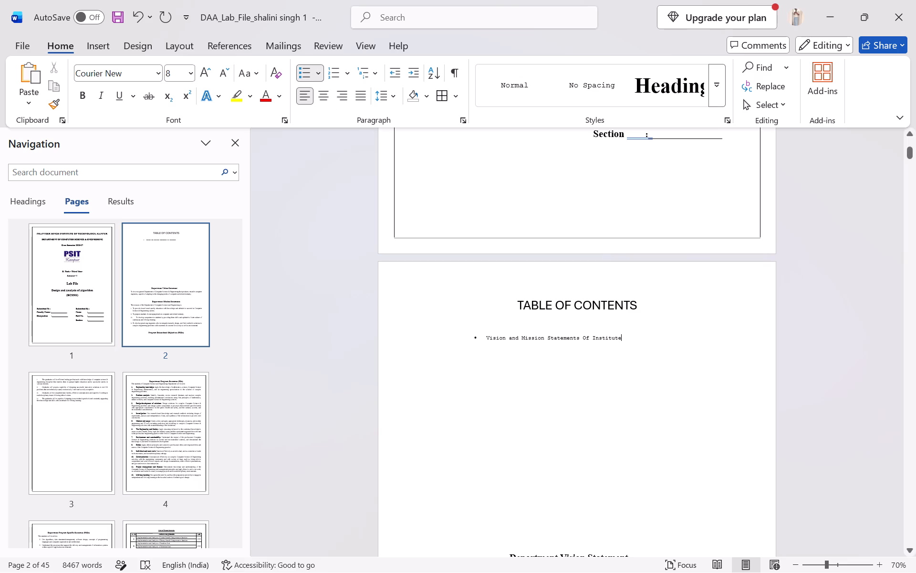
# Insert the word "the" before "Institute" in the first bulleted item.
pyautogui.click(592, 342)
pyautogui.write('the')
pyautogui.press('space')
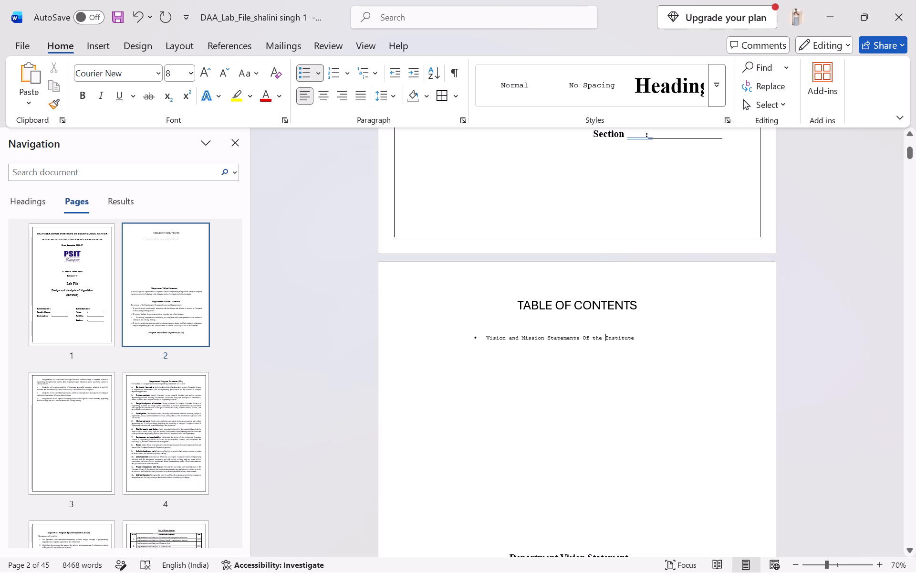
# Add a second bulleted item under TABLE OF CONTENTS reading "Vision and Mission Statement of the Department".
pyautogui.click(667, 353)
pyautogui.click(636, 341)
pyautogui.press('Return')
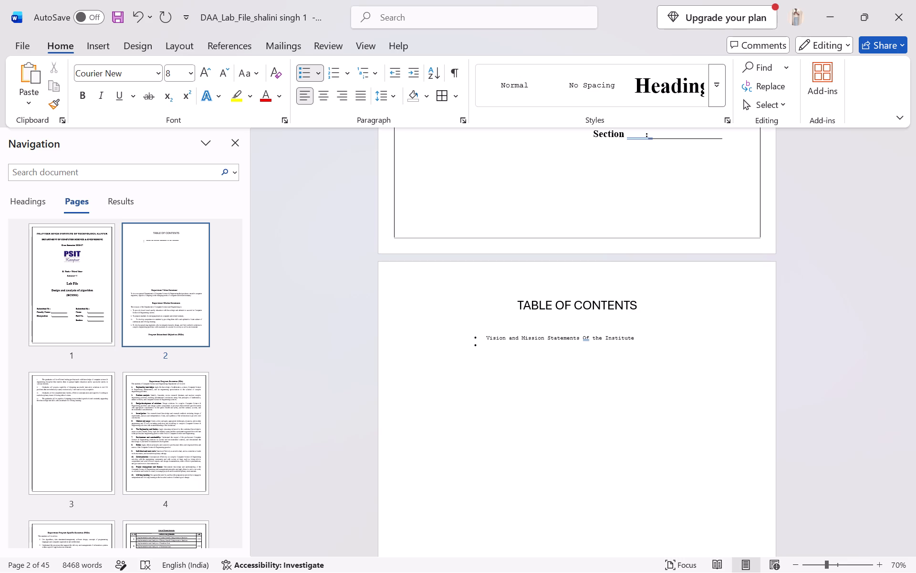
pyautogui.write('vision')
pyautogui.press('space')
pyautogui.hotkey('shift', 'a')
pyautogui.press('BackSpace')
pyautogui.write('abd')
pyautogui.press('space')
pyautogui.press('BackSpace')
pyautogui.press('BackSpace')
pyautogui.press('BackSpace')
pyautogui.write('nd')
pyautogui.press('space')
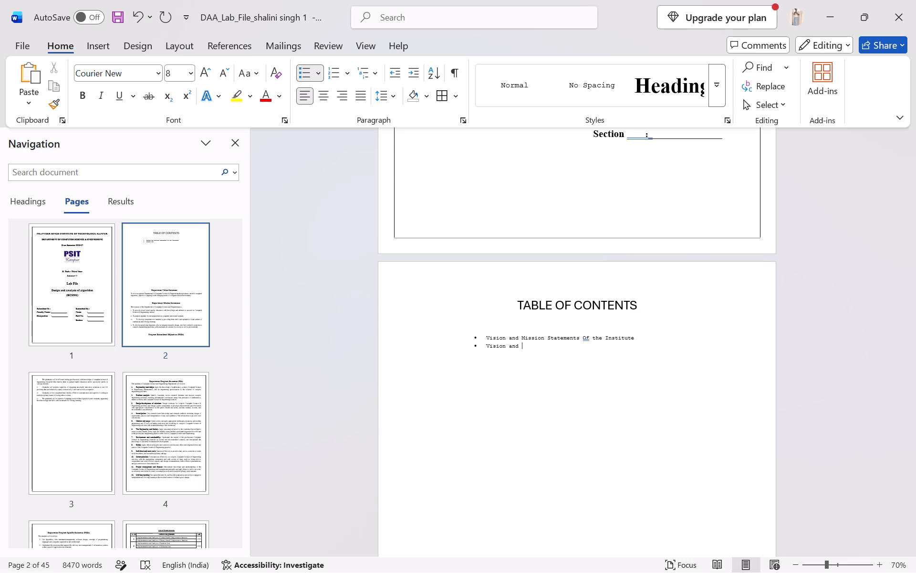
pyautogui.write('Mission')
pyautogui.press('space')
pyautogui.hotkey('shift', 's')
pyautogui.write('tatement')
pyautogui.press('space')
pyautogui.write('o')
pyautogui.write('f')
pyautogui.press('space')
pyautogui.write('theb')
pyautogui.press('space')
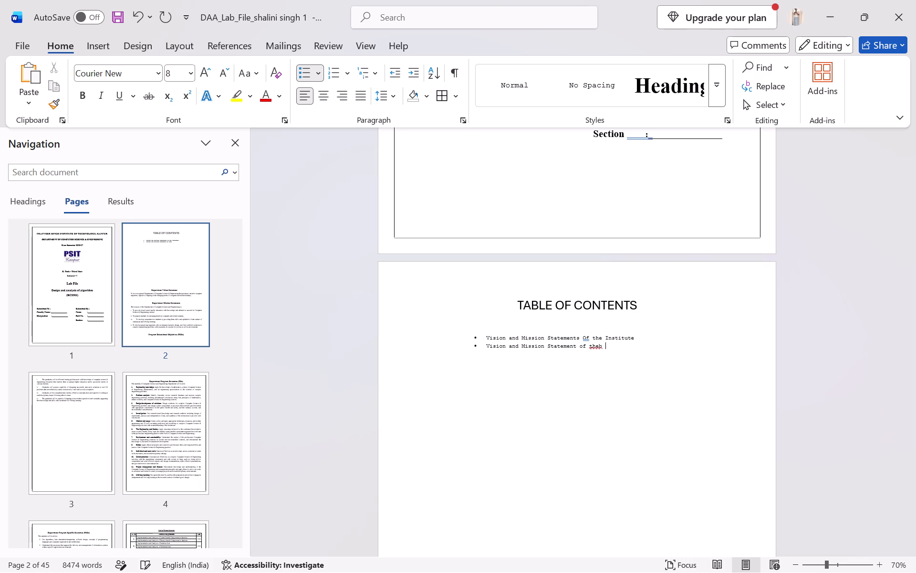
pyautogui.press('BackSpace')
pyautogui.press('BackSpace')
pyautogui.press('space')
pyautogui.write('Depart')
pyautogui.write('ment')
pyautogui.press('space')
# Add a third bulleted item to the contents list reading "PEOs,POs,PSOs Of the Department".
pyautogui.press('Return')
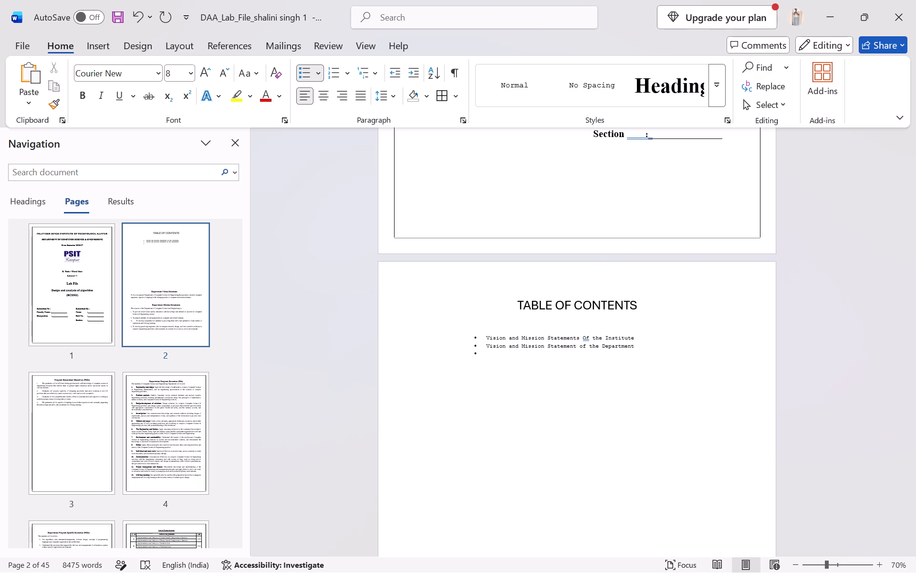
pyautogui.write('pe')
pyautogui.press('BackSpace')
pyautogui.press('BackSpace')
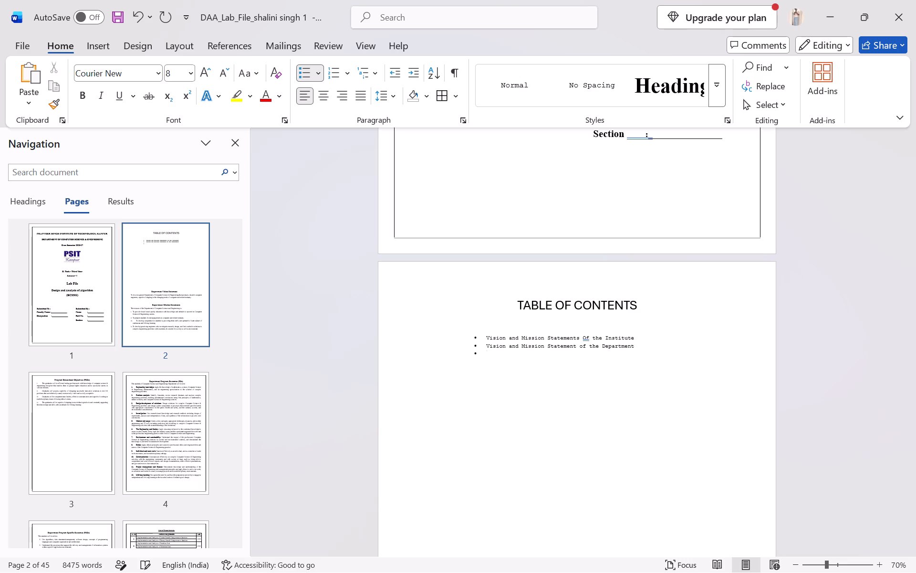
pyautogui.write('PEO')
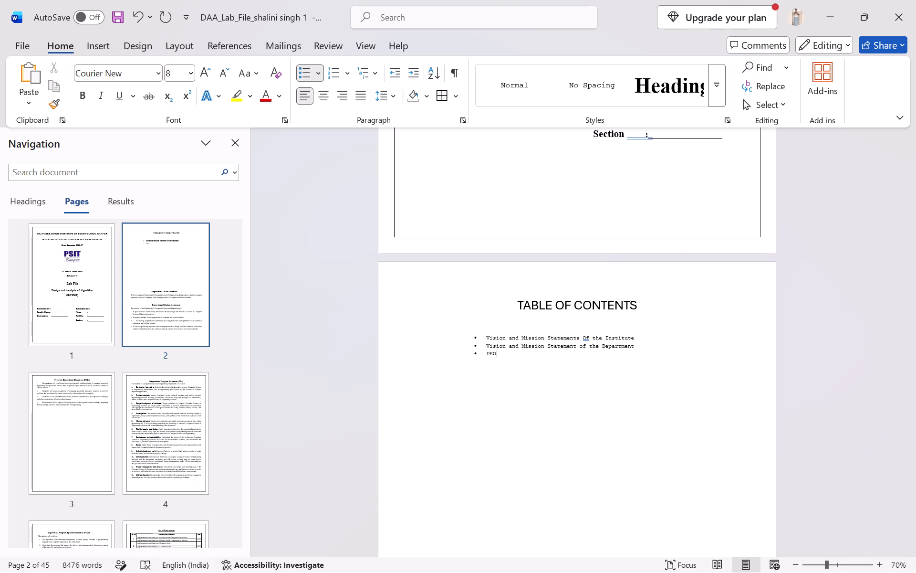
pyautogui.hotkey('shift', 's')
pyautogui.press(',')
pyautogui.press('space')
pyautogui.press('BackSpace')
pyautogui.write('POI')
pyautogui.hotkey('shift', 's')
pyautogui.press('BackSpace')
pyautogui.press('BackSpace')
pyautogui.press('s')
pyautogui.press('BackSpace')
pyautogui.hotkey('shift', 's')
pyautogui.press(',')
pyautogui.write('PSO')
pyautogui.hotkey('shift', 's')
pyautogui.press('space')
pyautogui.write('OF THE')
pyautogui.press('space')
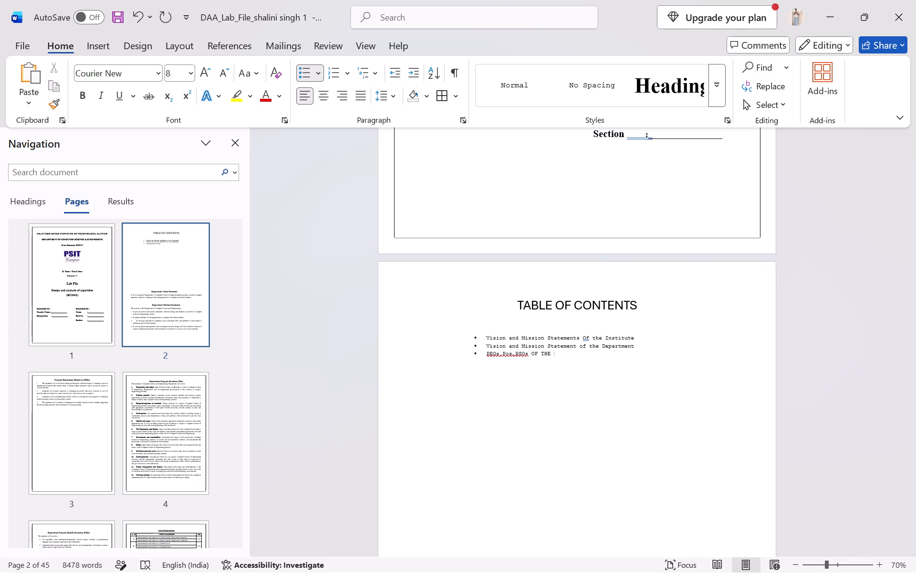
pyautogui.press('BackSpace')
pyautogui.press('BackSpace')
pyautogui.press('BackSpace')
pyautogui.press('BackSpace')
pyautogui.press('BackSpace')
pyautogui.press('BackSpace')
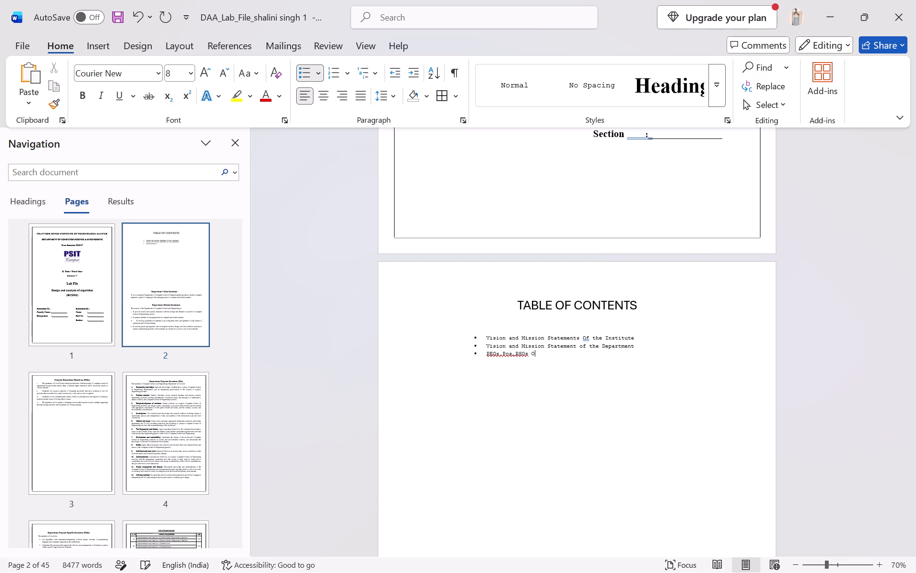
pyautogui.write('f te')
pyautogui.press('BackSpace')
pyautogui.write('he')
pyautogui.press('space')
pyautogui.write('Departme')
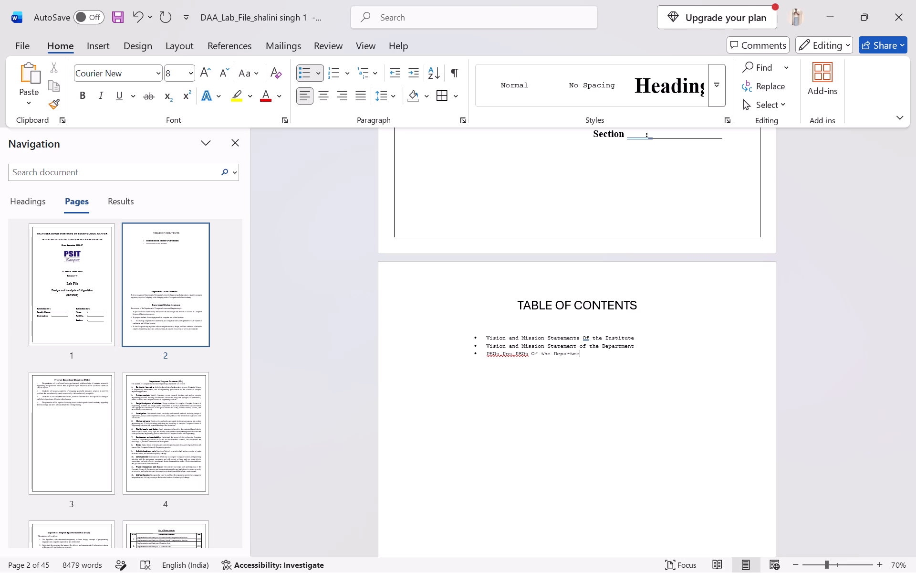
pyautogui.write('nt')
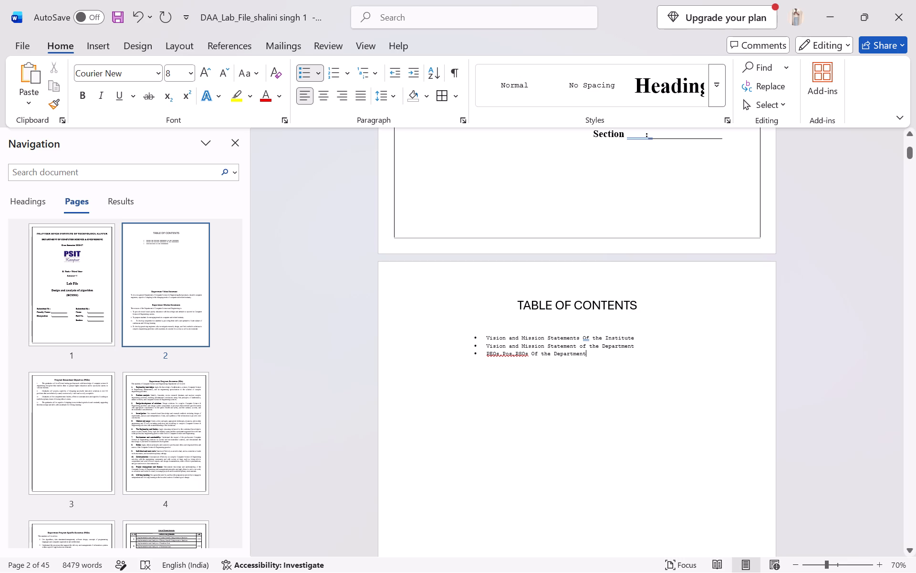
# Retype the comma between "PEOs" and "Pos" in the third bulleted item.
pyautogui.click(502, 353)
pyautogui.press('BackSpace')
pyautogui.press(',')
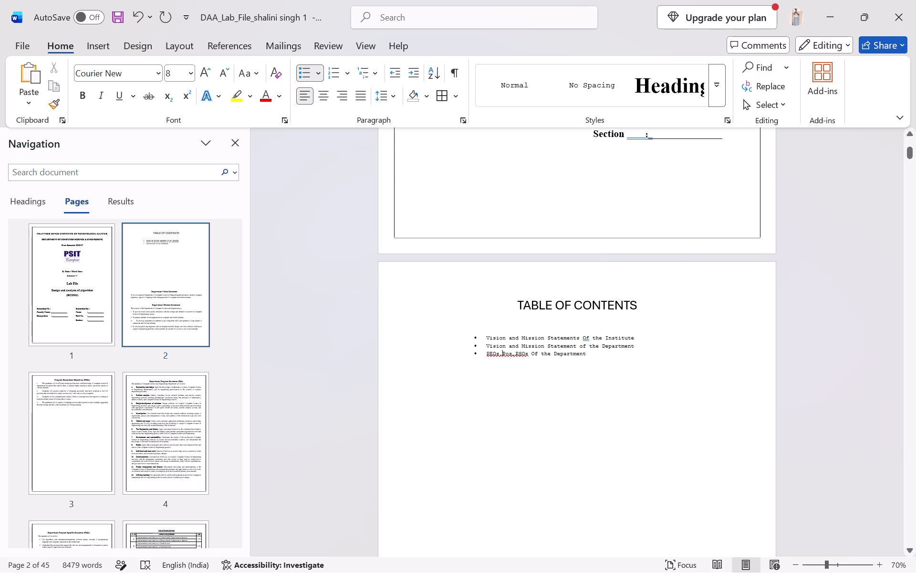
pyautogui.moveTo(513, 351); pyautogui.dragTo(522, 363)
pyautogui.click(522, 363)
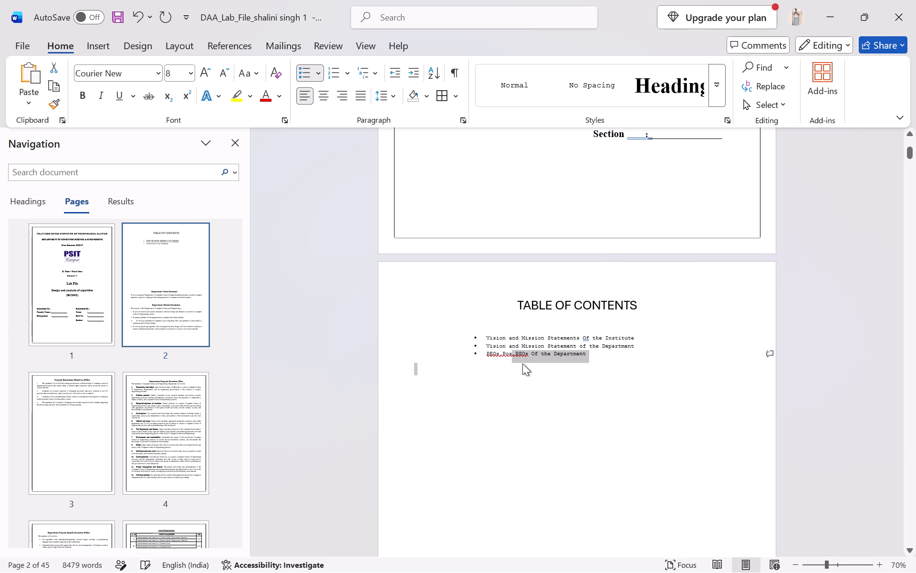
# Add a fourth bulleted item to the contents list reading "Course Objective and Outcomes".
pyautogui.click(608, 353)
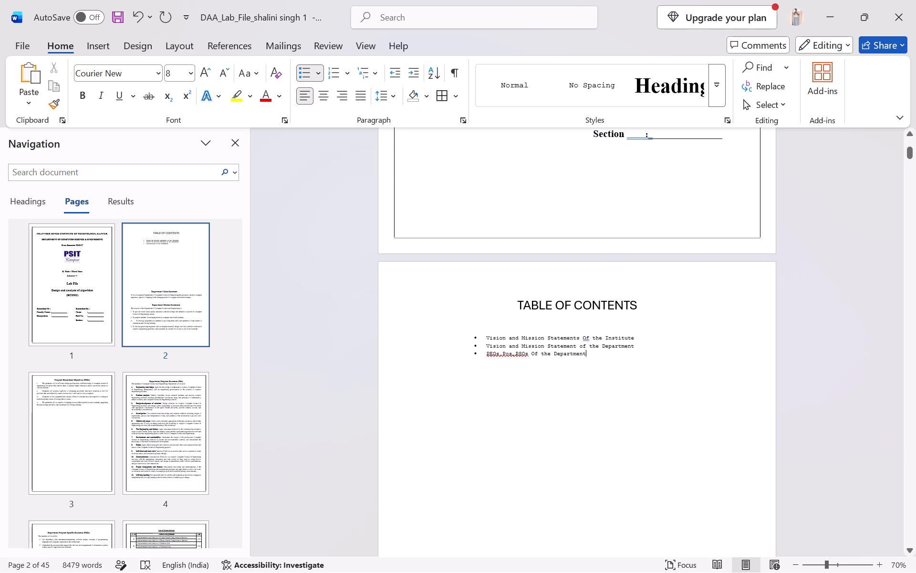
pyautogui.press('Return')
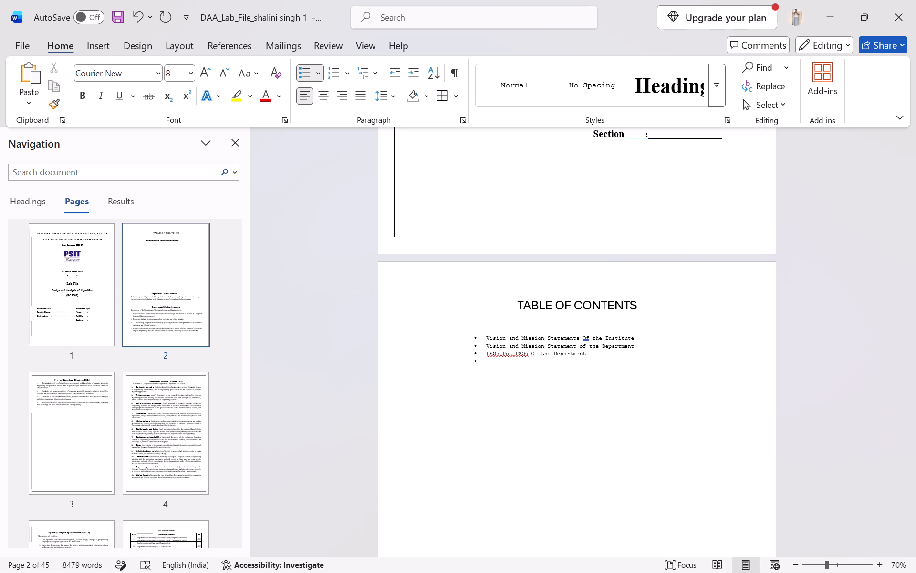
pyautogui.write('co')
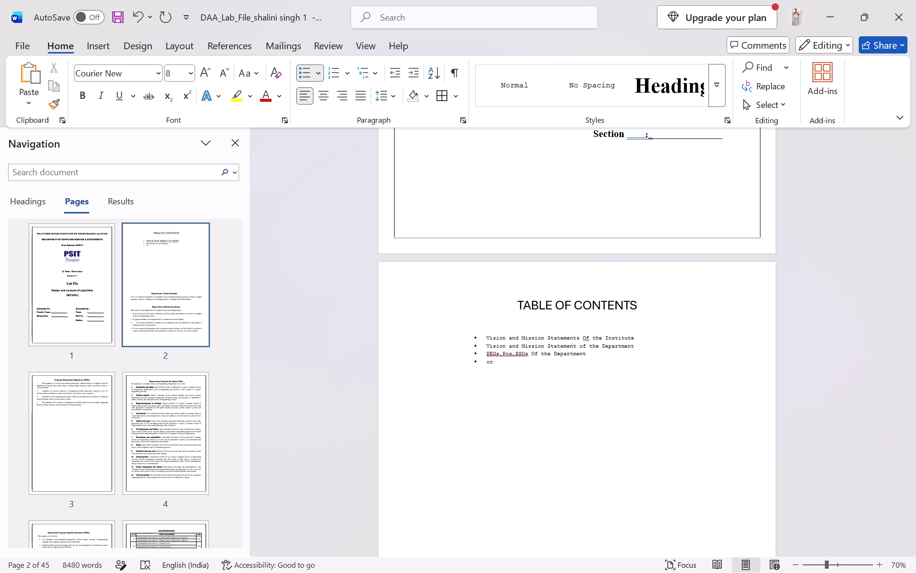
pyautogui.write('urse')
pyautogui.press('space')
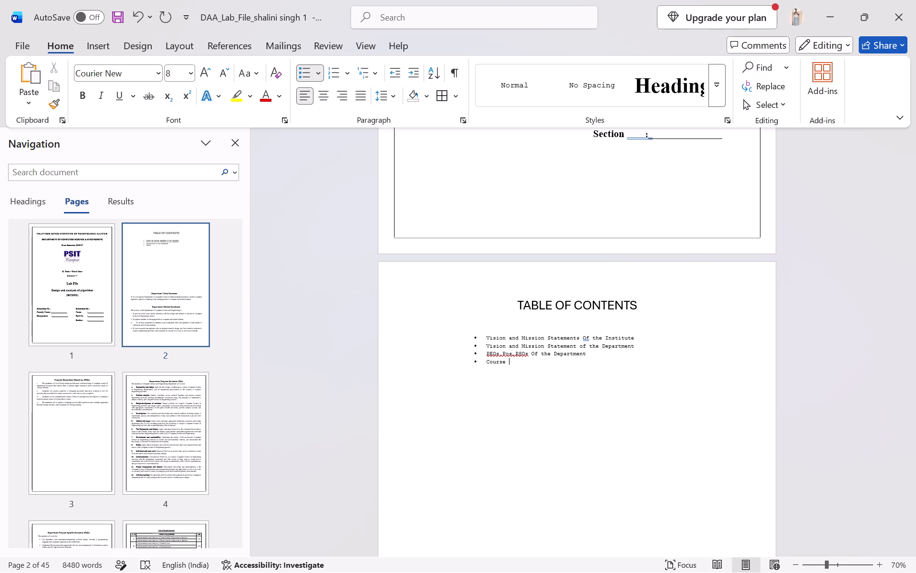
pyautogui.write('Objective')
pyautogui.press('space')
pyautogui.write('and')
pyautogui.press('space')
pyautogui.write('Out')
pyautogui.write('co')
pyautogui.press('n')
pyautogui.press('BackSpace')
pyautogui.write('me')
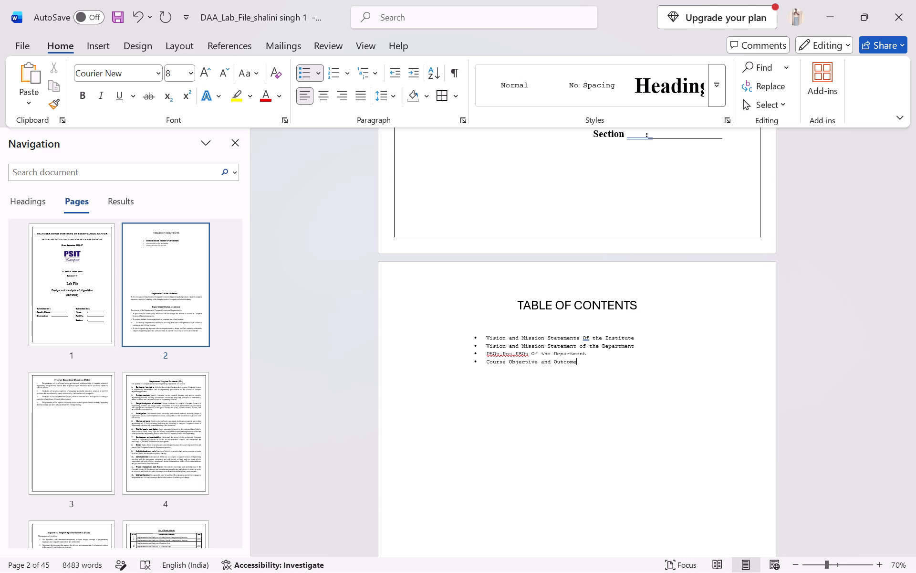
pyautogui.press('s')
# Add a fifth bulleted item to the contents list reading "Index".
pyautogui.press('Return')
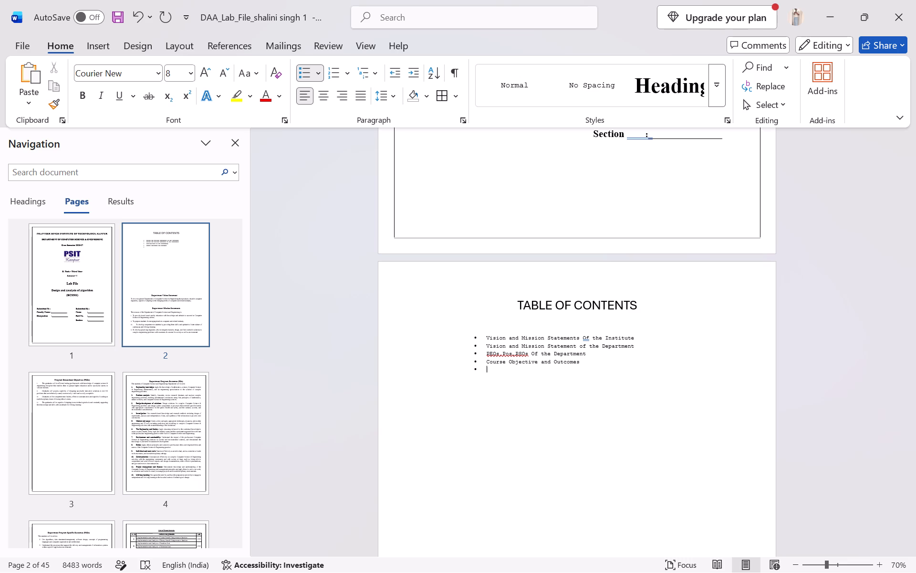
pyautogui.write('index')
pyautogui.press('space')
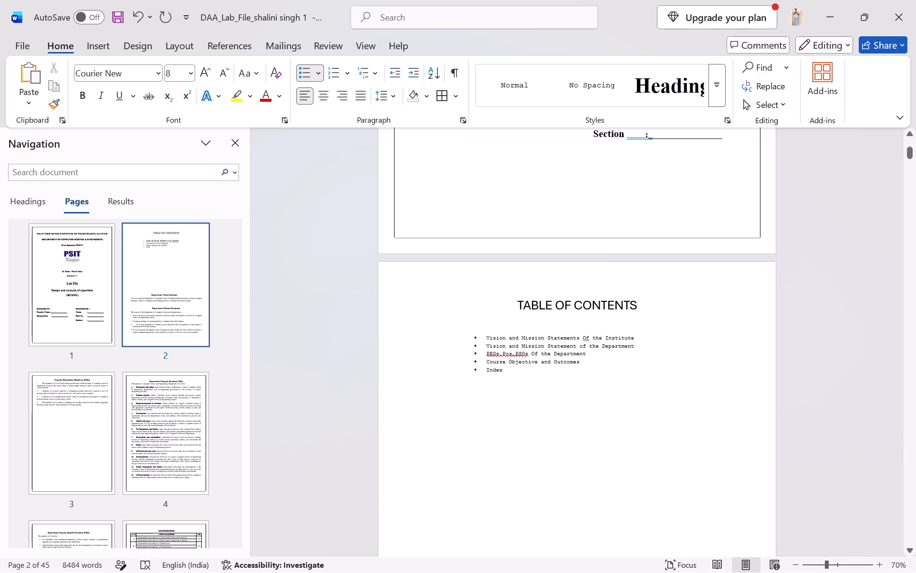
# Format all five bulleted items in Aptos (Body) at size 16.
pyautogui.moveTo(485, 334); pyautogui.dragTo(516, 368)
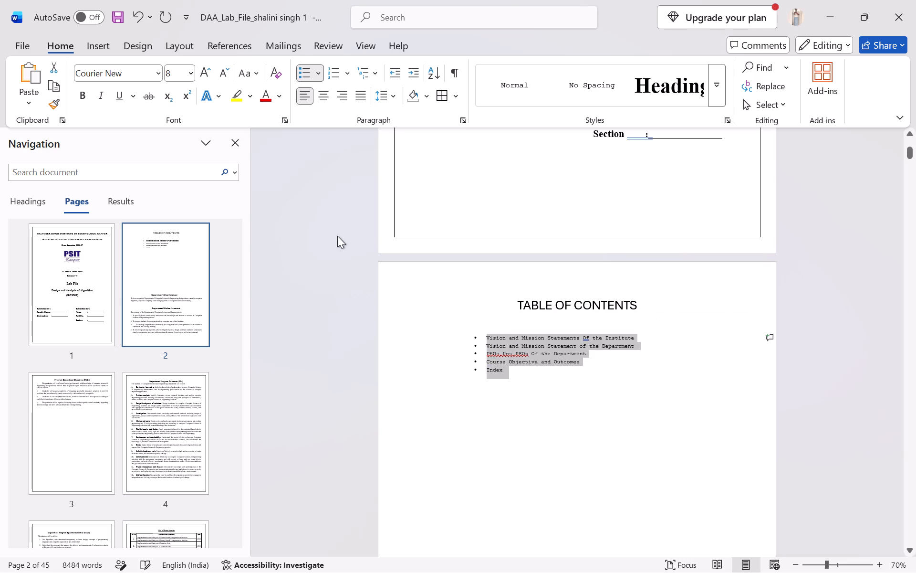
pyautogui.click(191, 71)
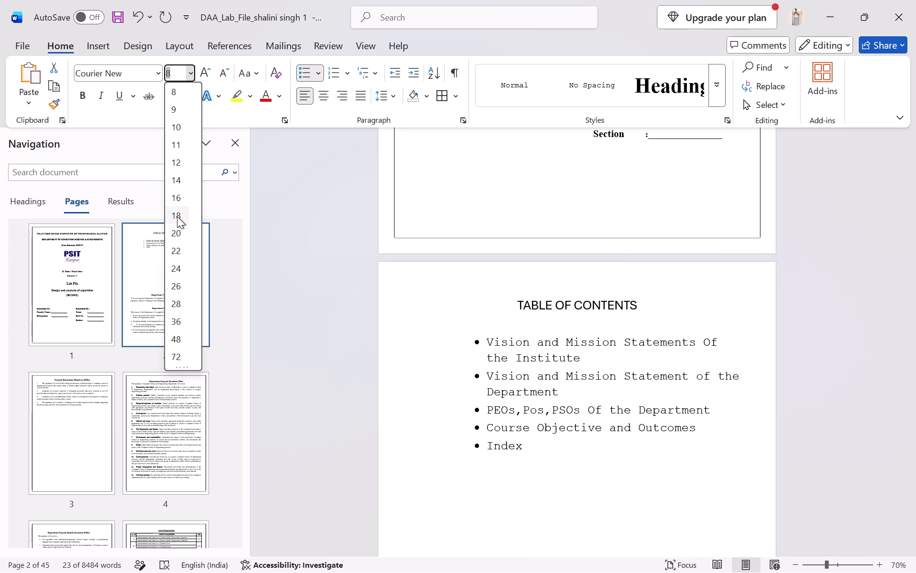
pyautogui.click(177, 202)
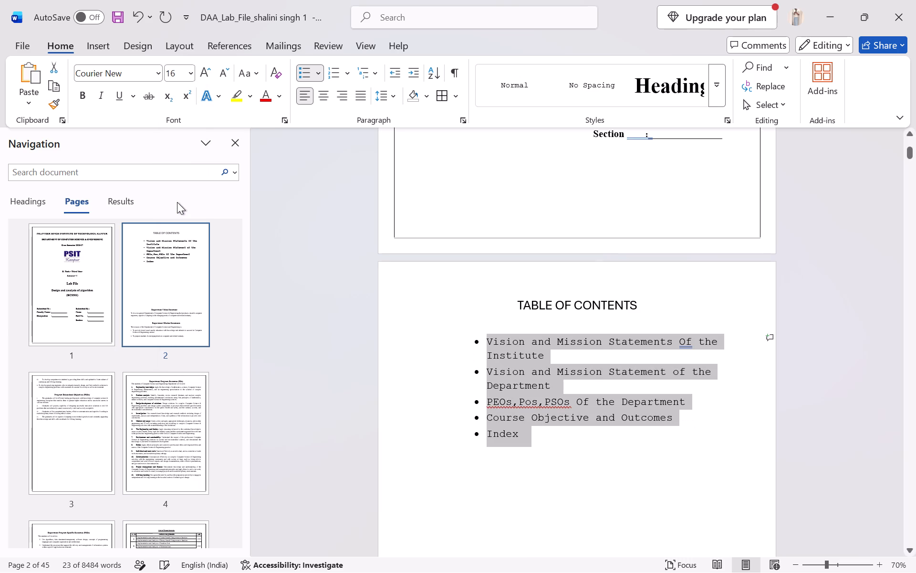
pyautogui.click(158, 72)
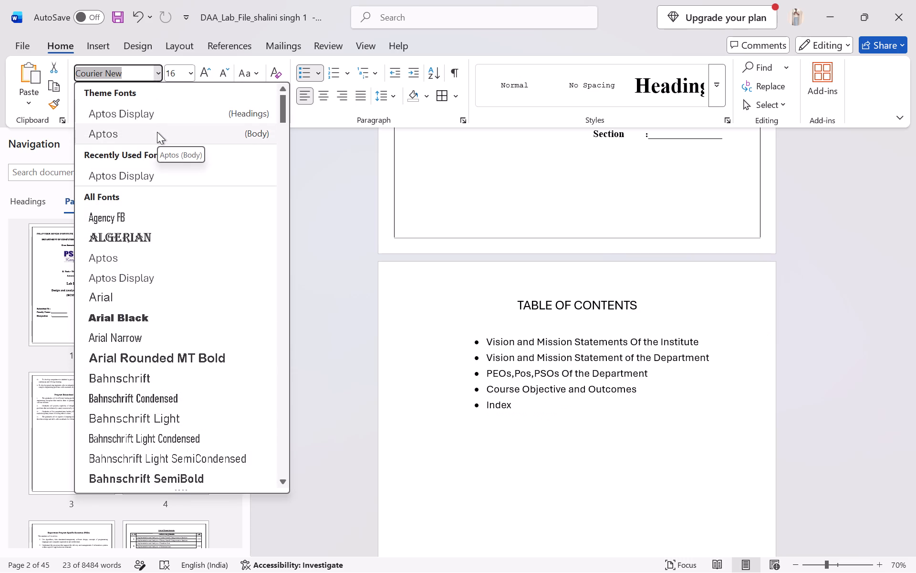
pyautogui.click(157, 132)
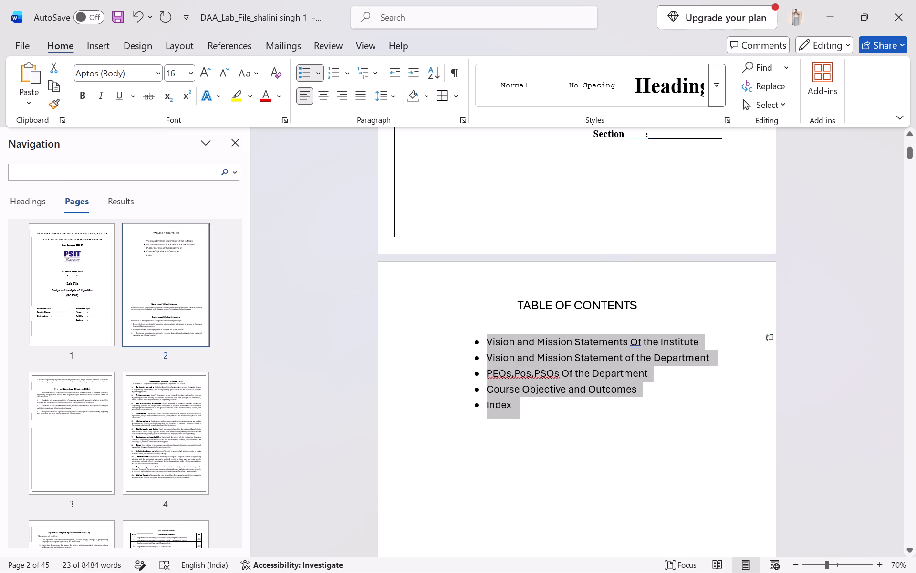
pyautogui.click(446, 331)
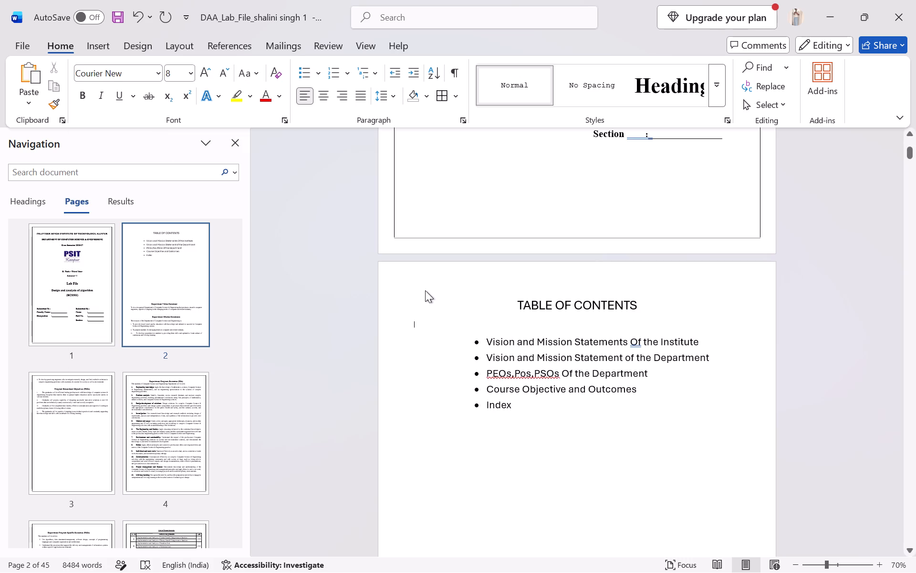
# Apply a box border around the TABLE OF CONTENTS heading paragraph.
pyautogui.click(425, 290)
pyautogui.click(464, 280)
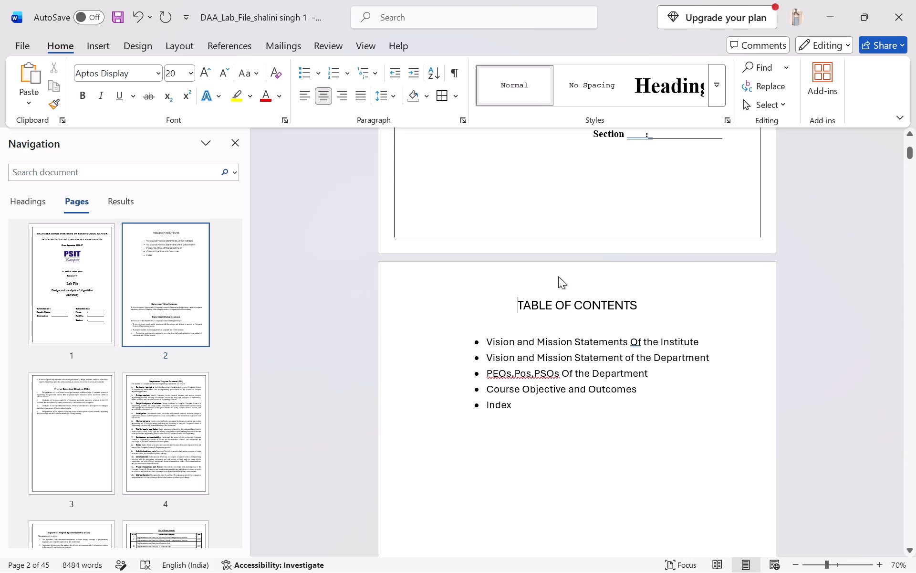
pyautogui.click(560, 279)
pyautogui.click(496, 276)
pyautogui.click(448, 101)
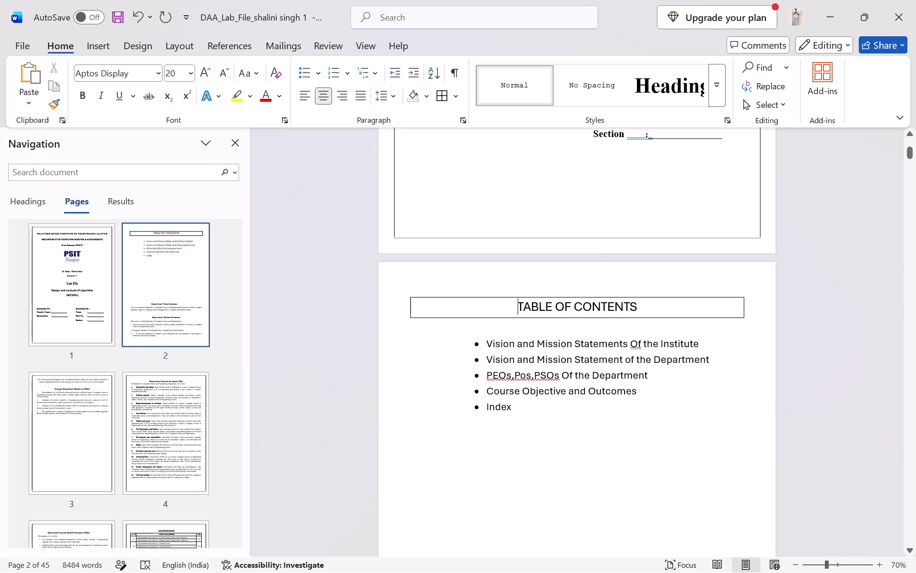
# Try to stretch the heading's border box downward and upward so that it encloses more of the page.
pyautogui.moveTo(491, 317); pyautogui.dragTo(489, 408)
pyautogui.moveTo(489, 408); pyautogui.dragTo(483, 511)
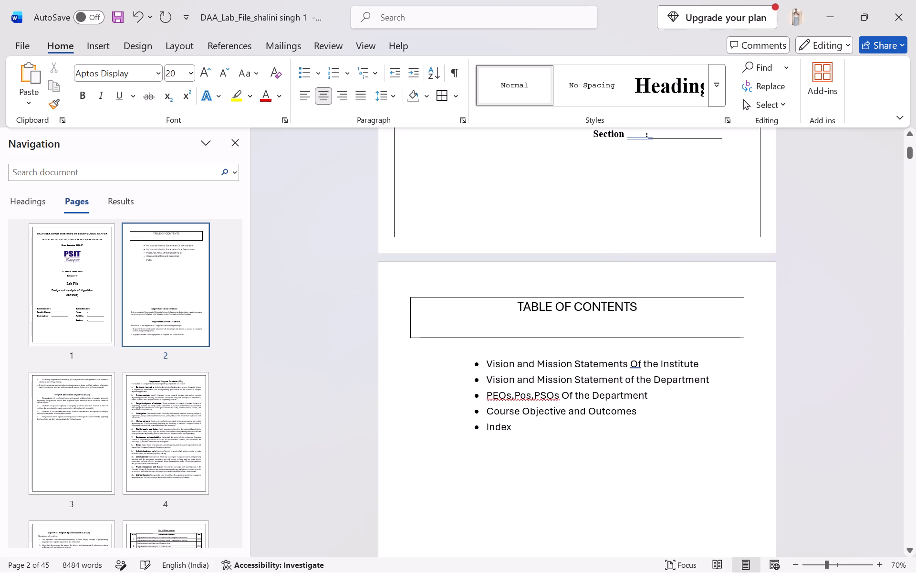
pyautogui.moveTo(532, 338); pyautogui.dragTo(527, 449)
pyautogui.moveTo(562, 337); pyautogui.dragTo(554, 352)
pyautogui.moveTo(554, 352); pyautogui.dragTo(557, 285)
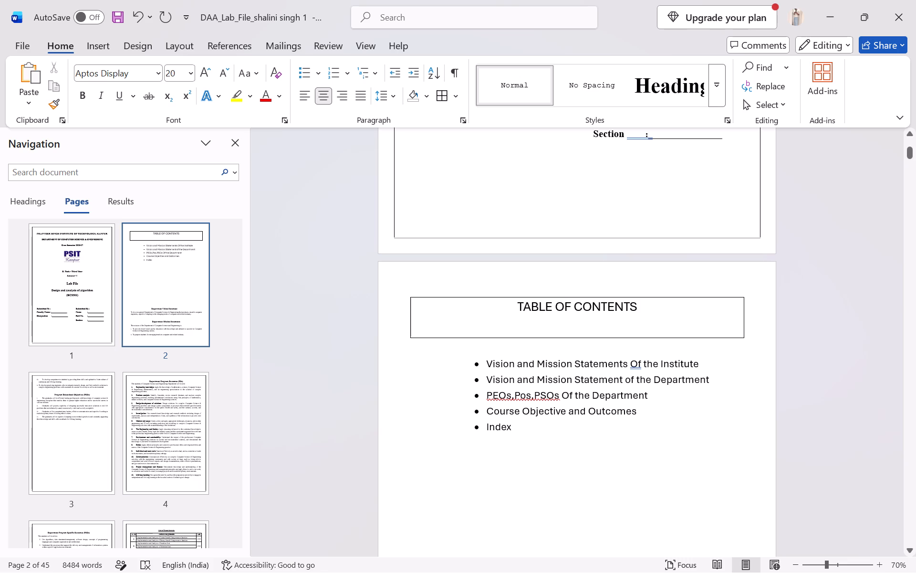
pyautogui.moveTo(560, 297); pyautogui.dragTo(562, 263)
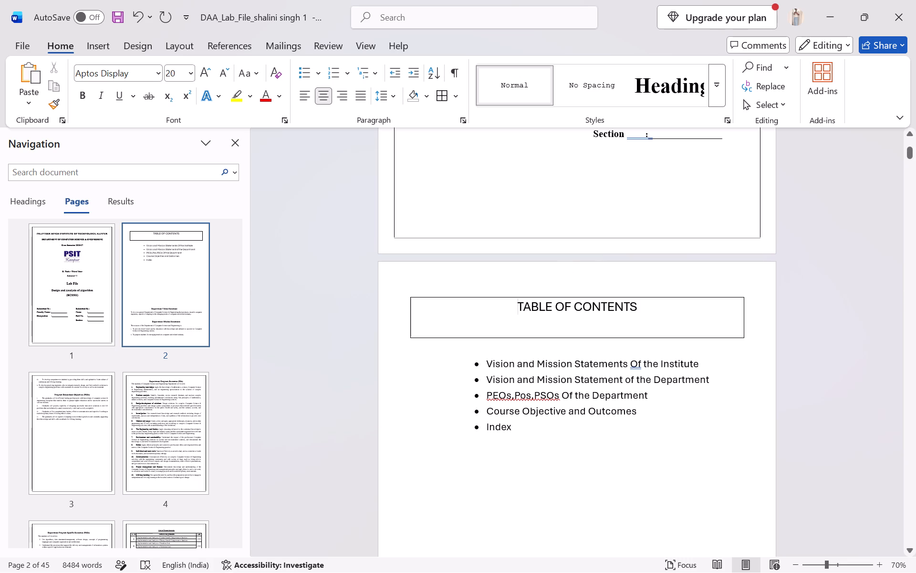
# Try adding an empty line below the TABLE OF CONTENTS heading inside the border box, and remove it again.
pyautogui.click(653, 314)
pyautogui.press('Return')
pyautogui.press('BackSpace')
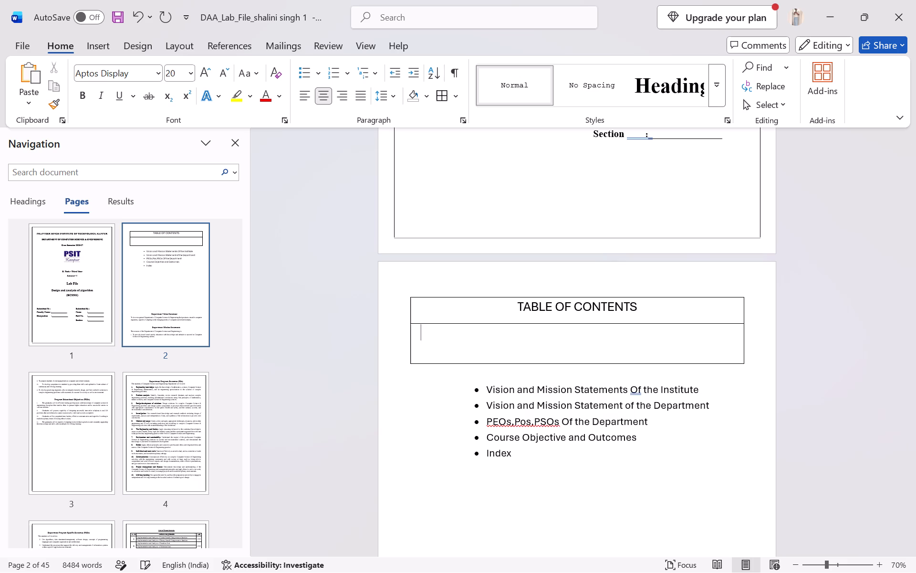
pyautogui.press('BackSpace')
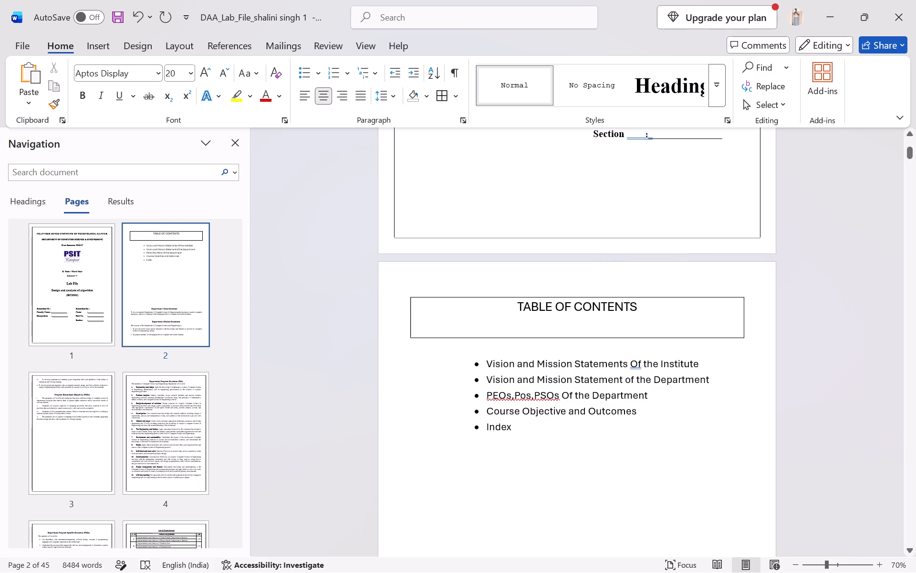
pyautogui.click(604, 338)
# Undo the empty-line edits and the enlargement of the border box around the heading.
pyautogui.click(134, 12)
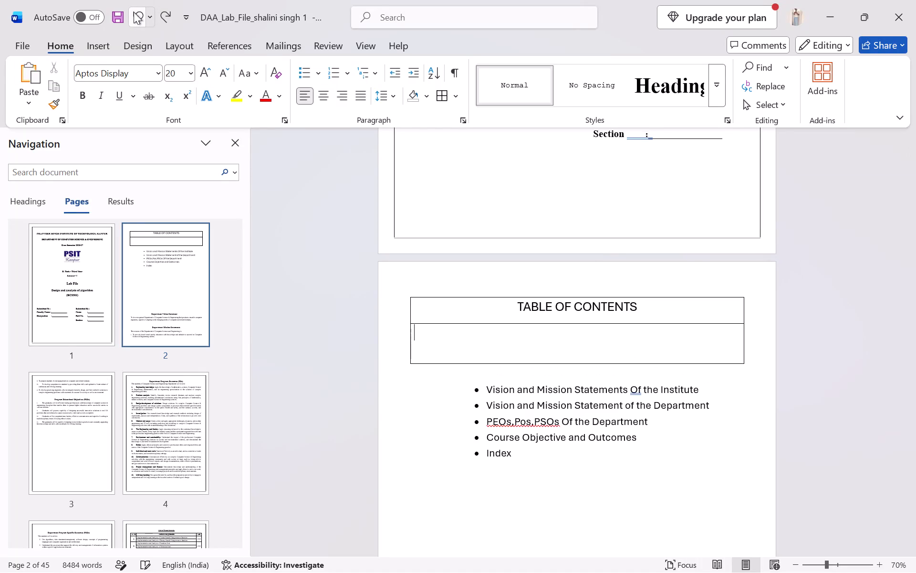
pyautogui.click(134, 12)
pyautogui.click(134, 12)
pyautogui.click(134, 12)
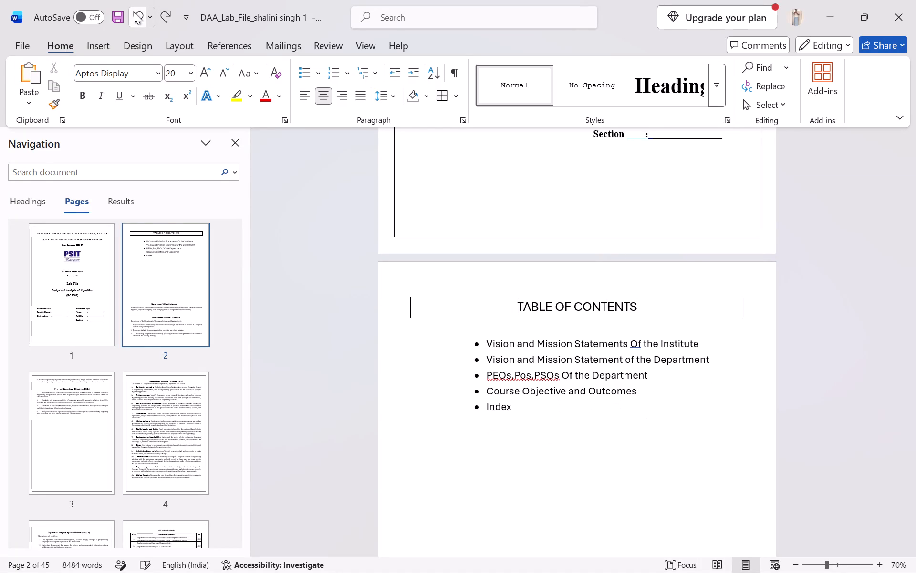
# Undo the box border around the TABLE OF CONTENTS heading.
pyautogui.click(134, 12)
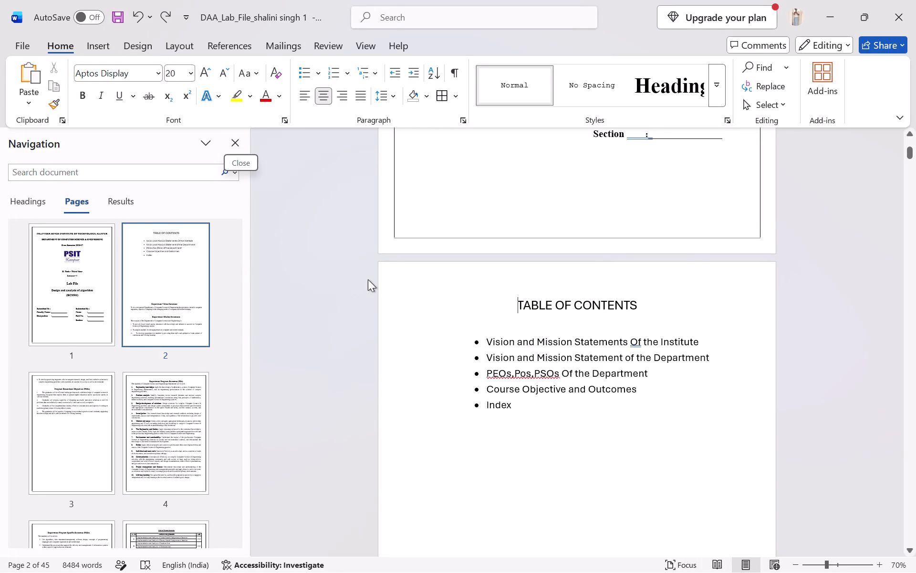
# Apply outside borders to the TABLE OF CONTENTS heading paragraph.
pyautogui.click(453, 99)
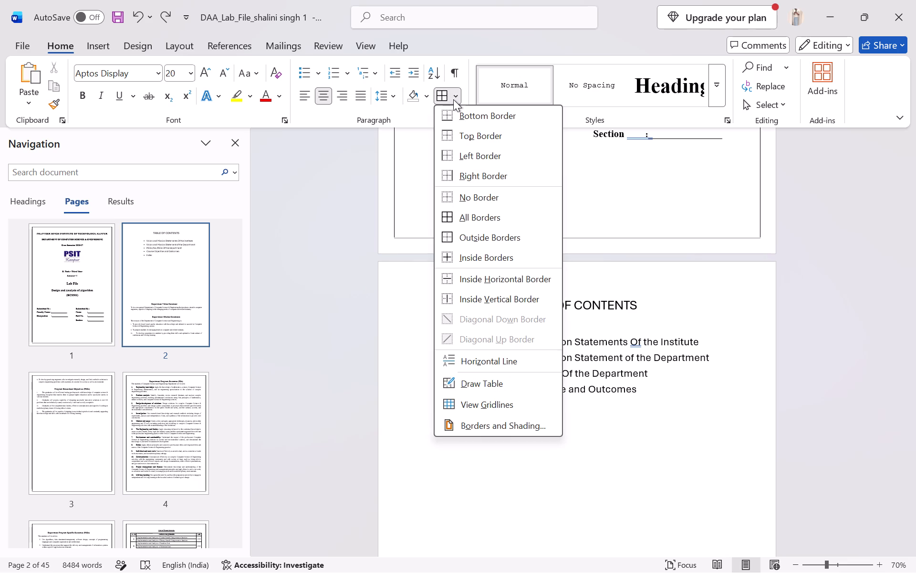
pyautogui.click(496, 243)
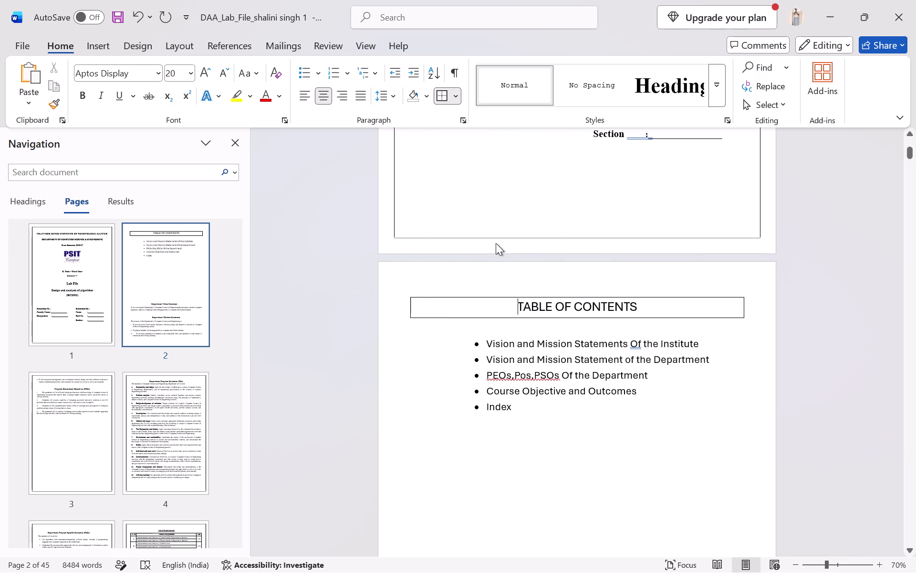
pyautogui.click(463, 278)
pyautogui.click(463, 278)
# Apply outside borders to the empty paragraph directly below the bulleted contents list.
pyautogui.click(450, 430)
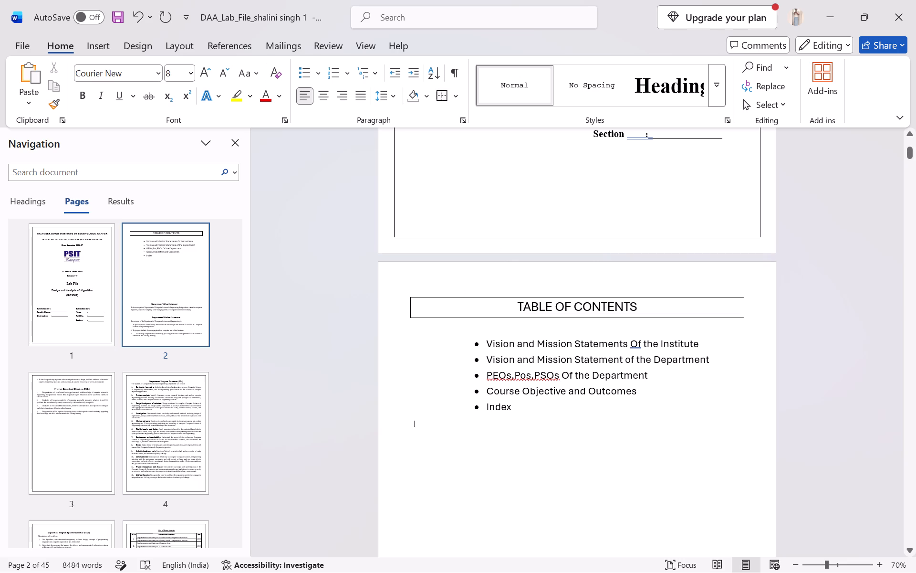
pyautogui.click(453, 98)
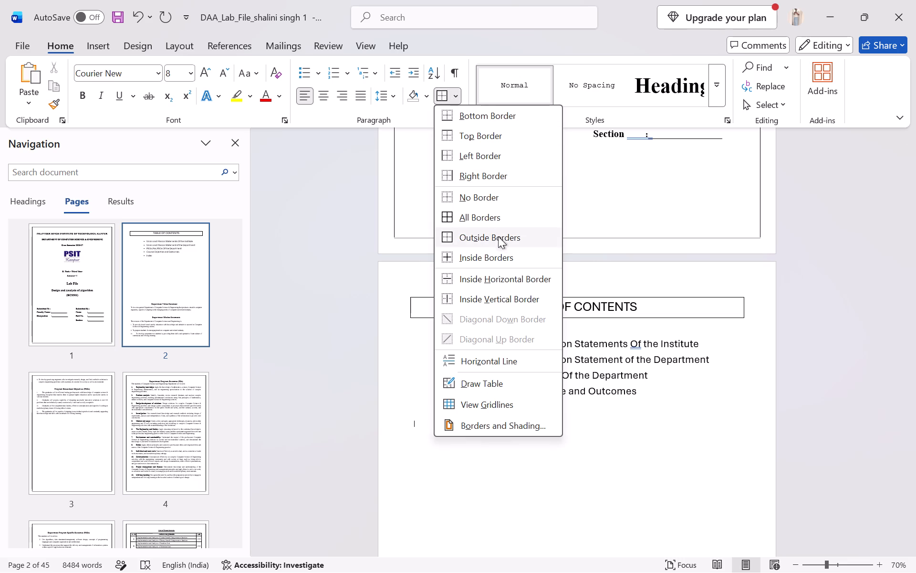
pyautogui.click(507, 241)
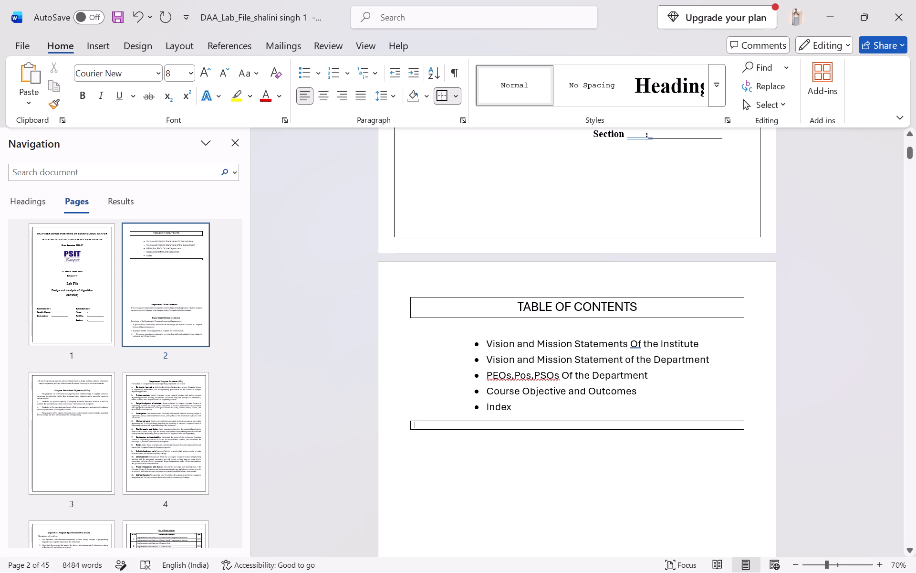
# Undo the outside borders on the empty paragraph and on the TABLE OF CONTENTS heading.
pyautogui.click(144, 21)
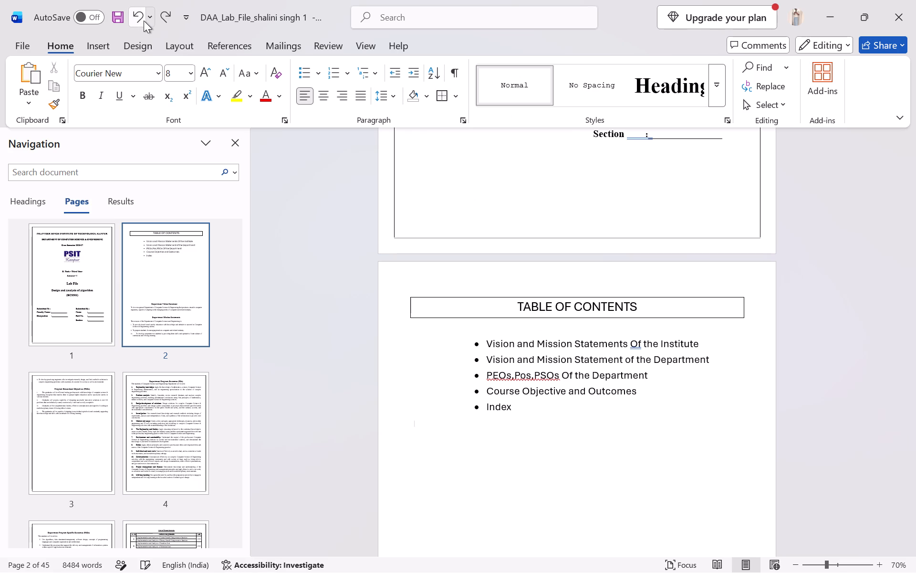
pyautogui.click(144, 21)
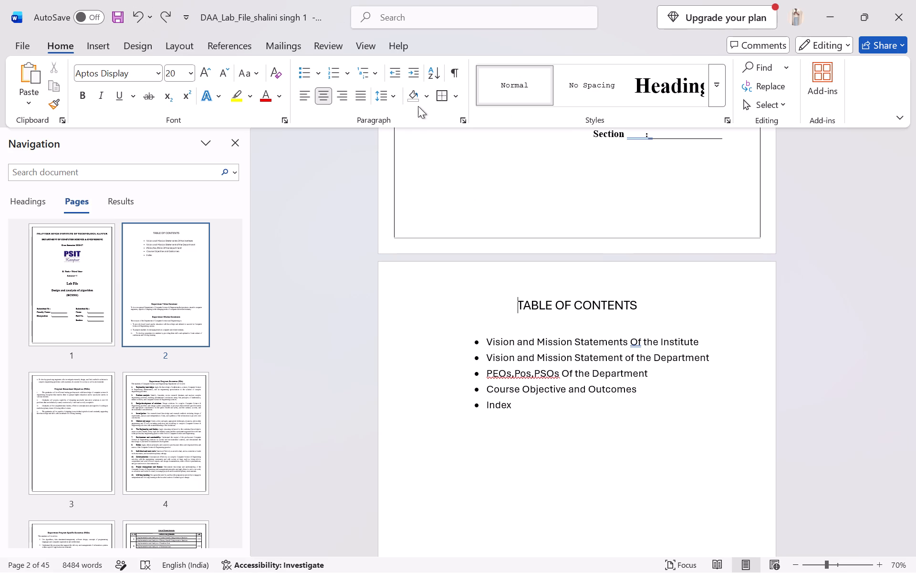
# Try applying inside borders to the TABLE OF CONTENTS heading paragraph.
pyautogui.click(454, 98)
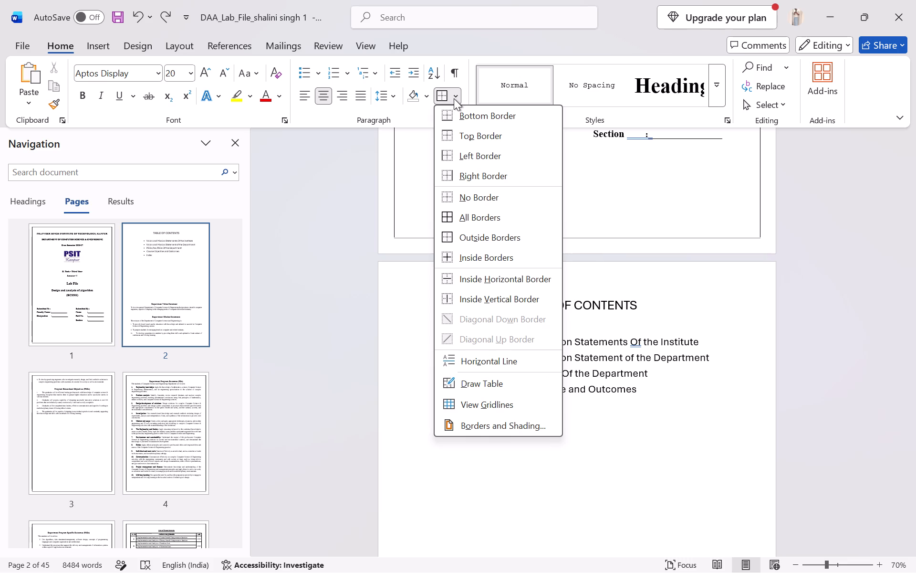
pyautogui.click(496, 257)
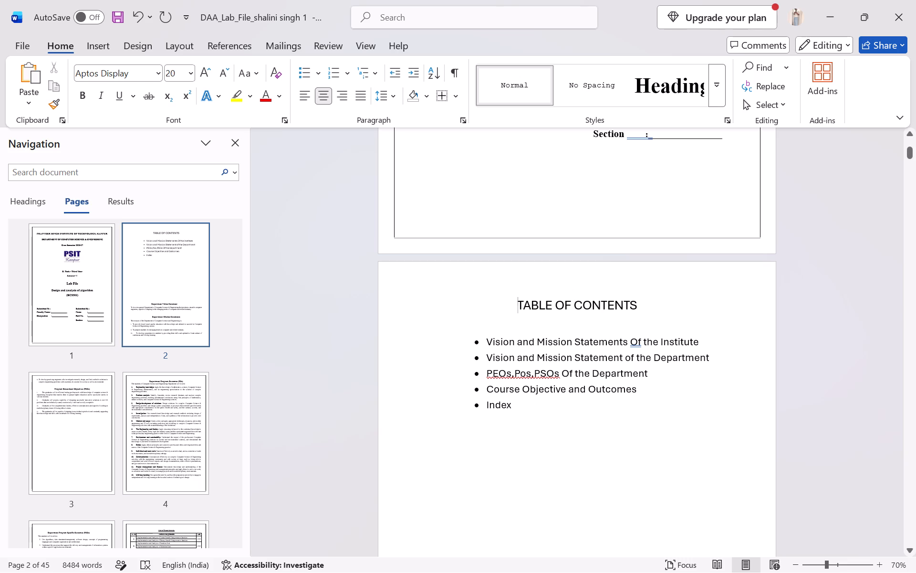
# Insert empty lines above the Department Vision Statement heading to push that section onto the following page.
pyautogui.scroll(-6, 483, 346)
pyautogui.scroll(1, 483, 346)
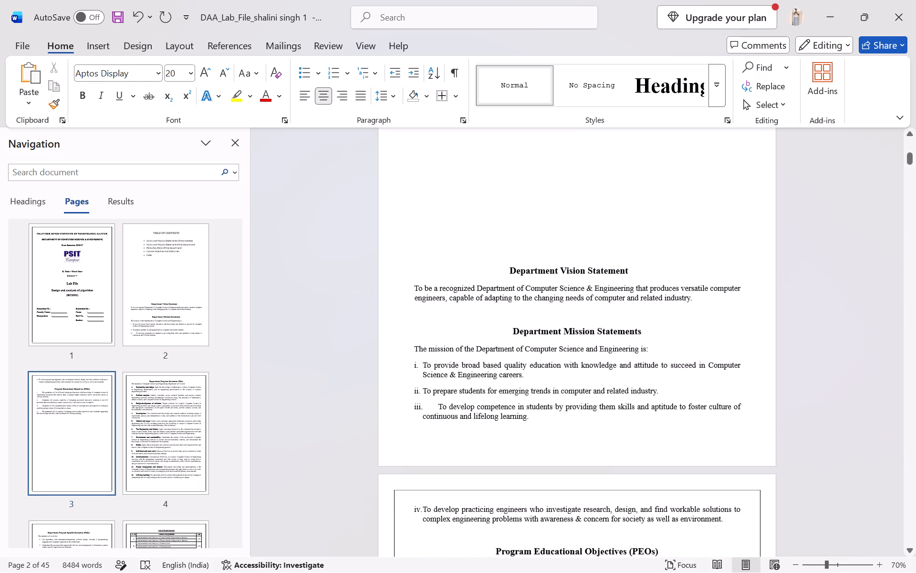
pyautogui.scroll(1, 483, 346)
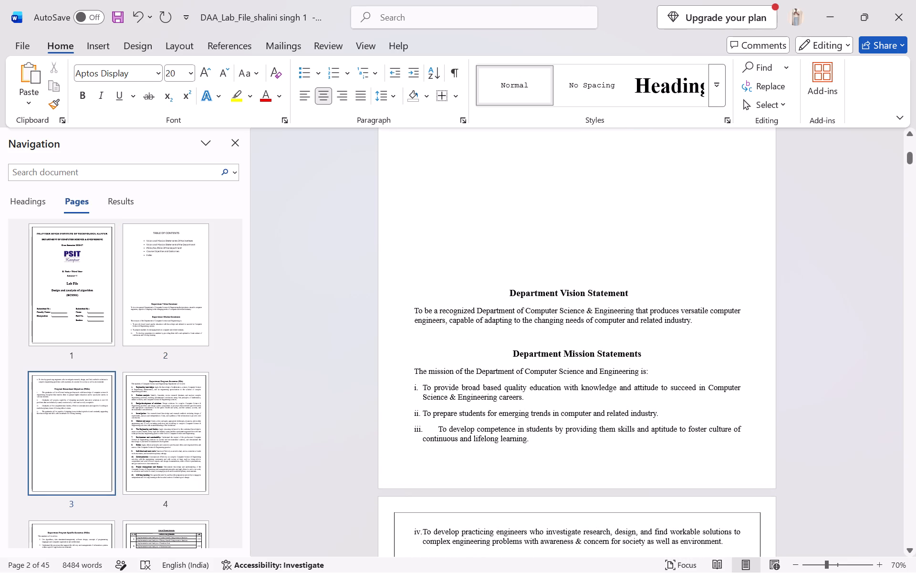
pyautogui.click(500, 278)
pyautogui.press('Return')
pyautogui.press('Return')
pyautogui.press('Return')
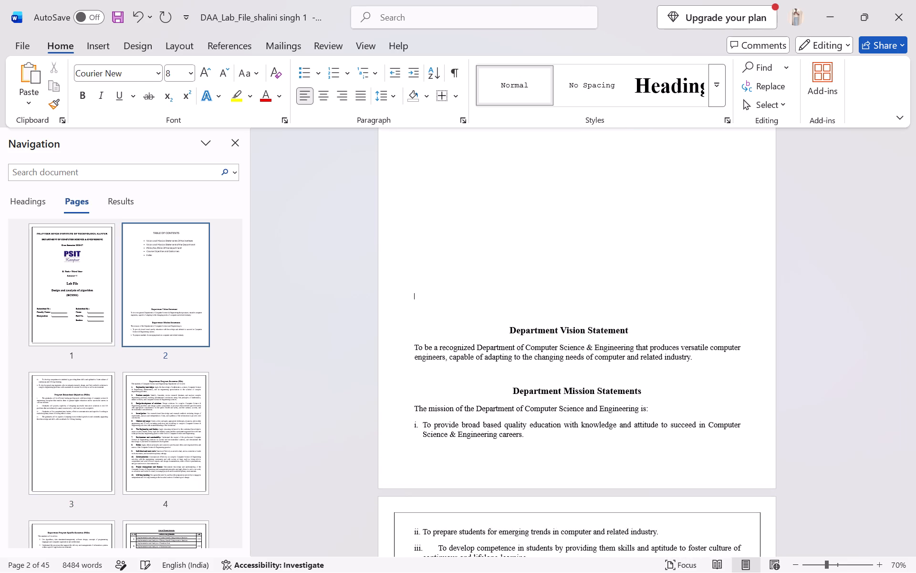
pyautogui.press('Return')
pyautogui.press('Return')
pyautogui.press('Return')
pyautogui.press('Return')
pyautogui.press('Return')
pyautogui.press('Return')
pyautogui.press('Return')
pyautogui.press('Return')
pyautogui.press('Return')
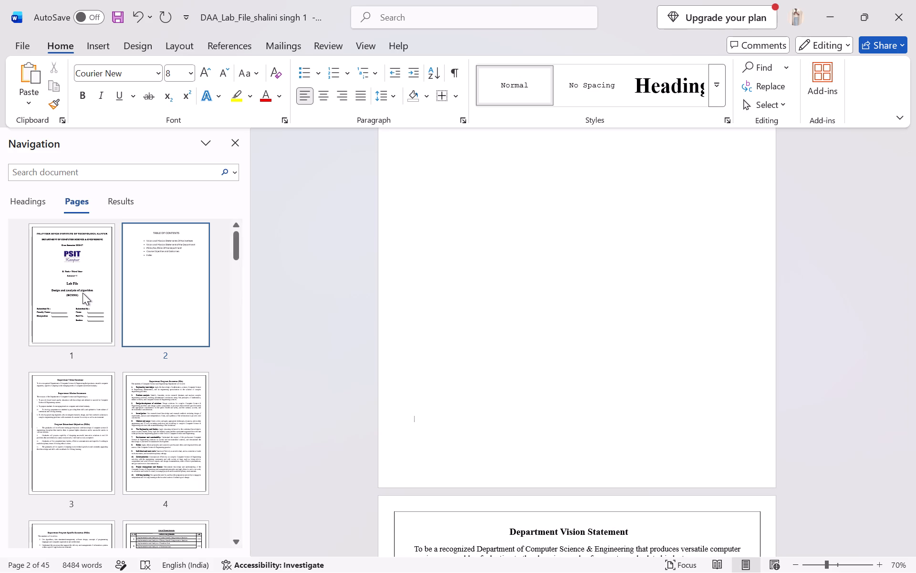
# Try an inside vertical border on an empty line low on the contents page, and apply a bottom border to that line.
pyautogui.click(423, 355)
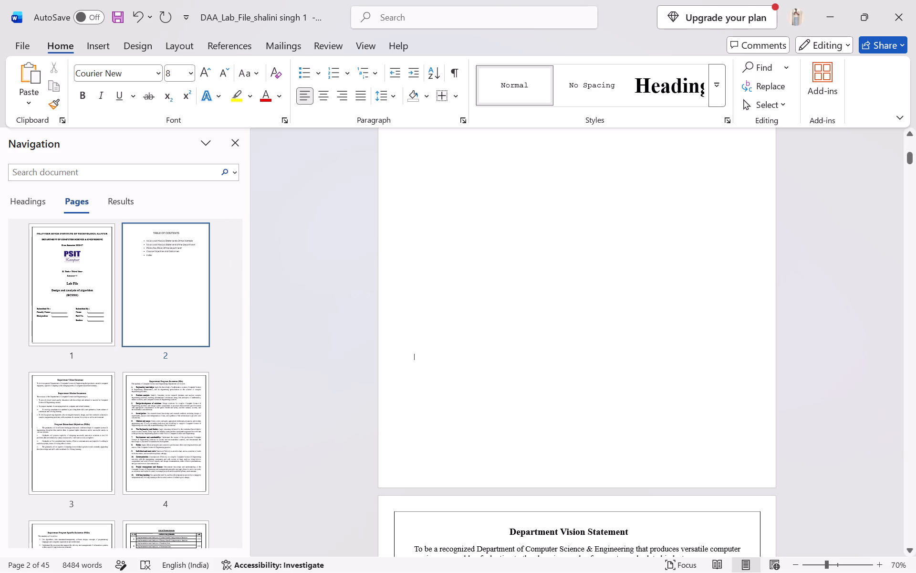
pyautogui.click(391, 96)
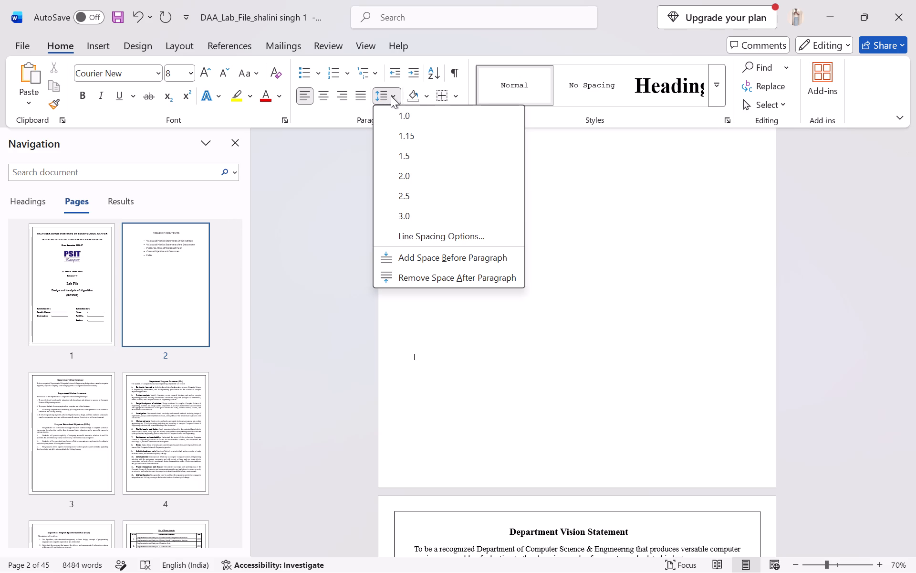
pyautogui.click(453, 97)
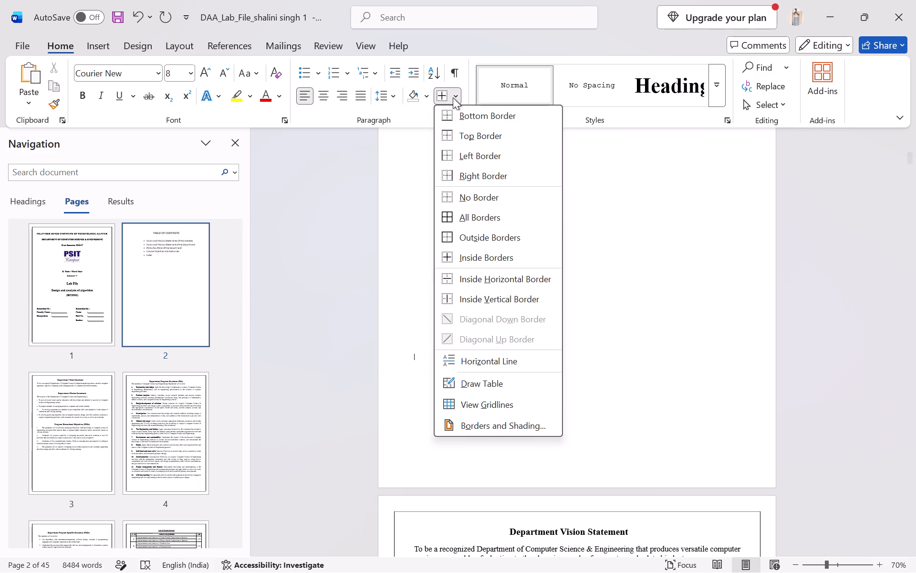
pyautogui.click(500, 296)
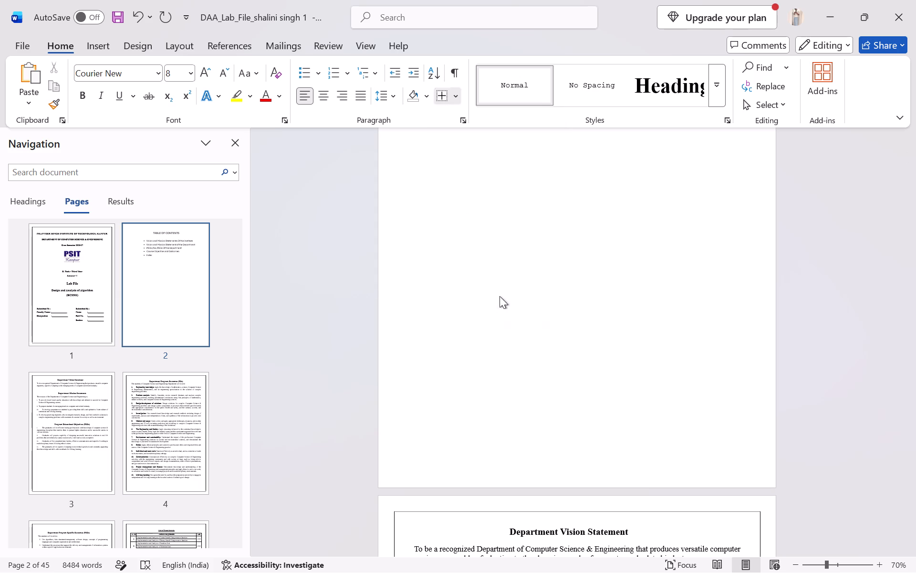
pyautogui.scroll(2, 511, 294)
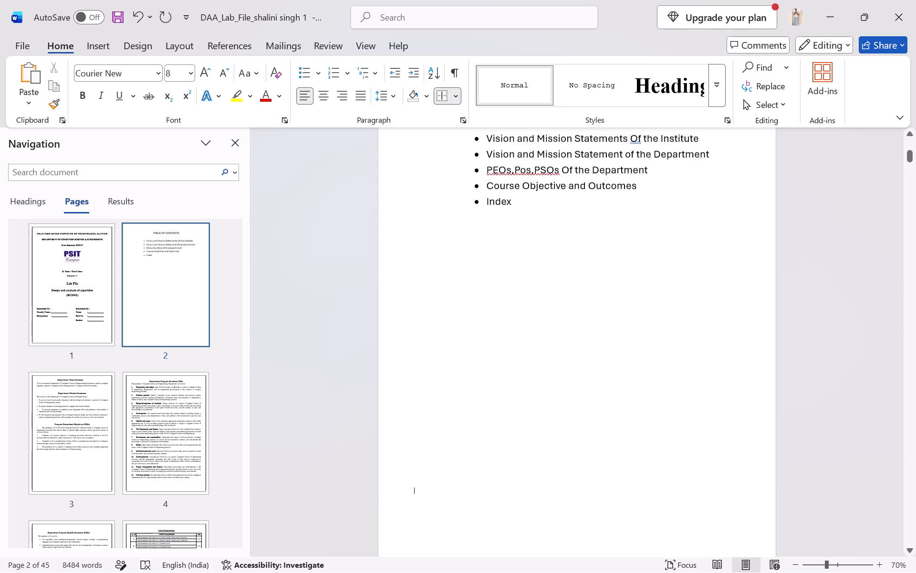
pyautogui.scroll(1, 511, 294)
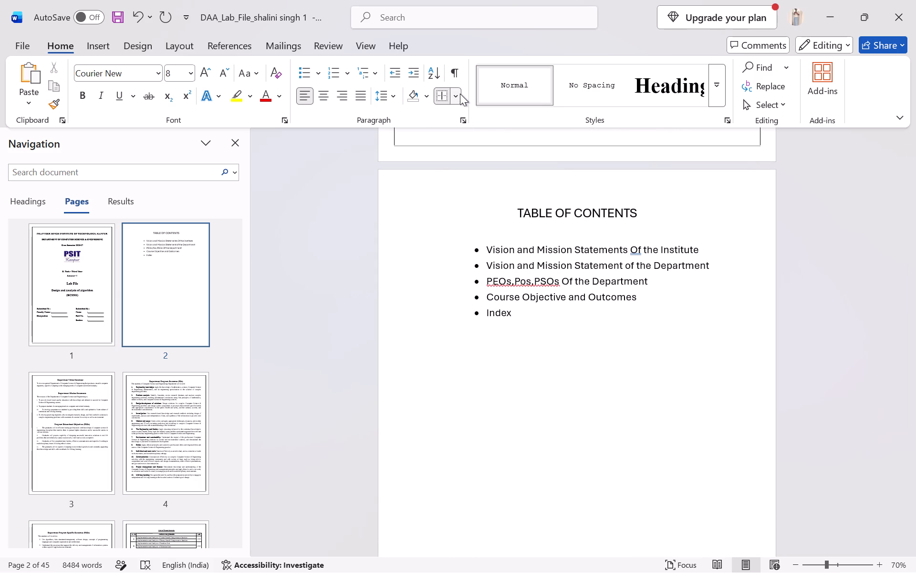
pyautogui.click(458, 93)
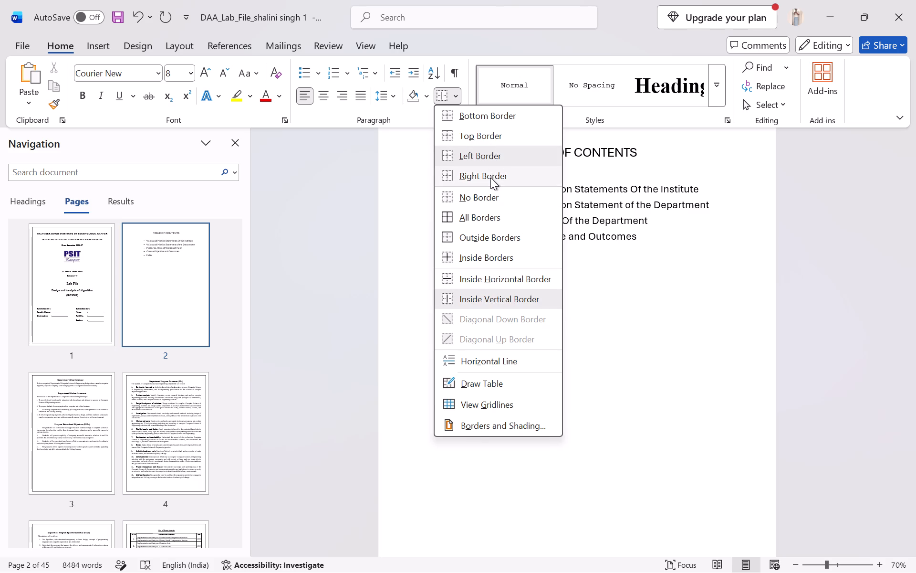
pyautogui.click(486, 120)
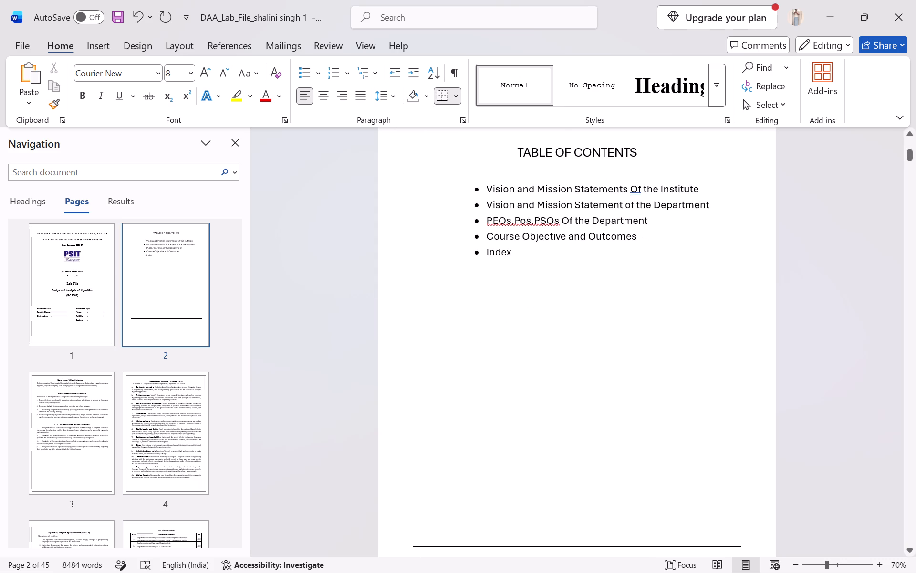
# Apply a top border to the TABLE OF CONTENTS heading paragraph.
pyautogui.scroll(1, 489, 161)
pyautogui.click(516, 169)
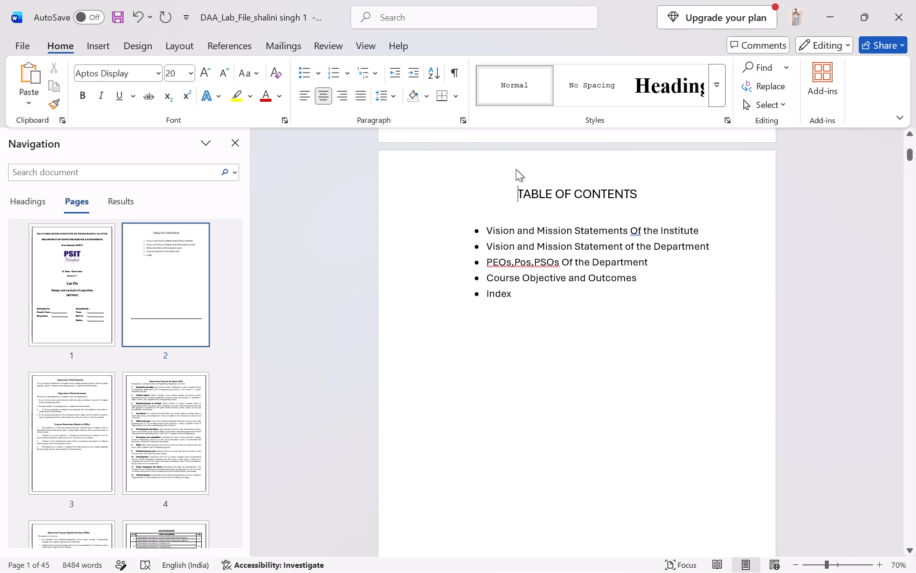
pyautogui.click(515, 175)
pyautogui.click(455, 94)
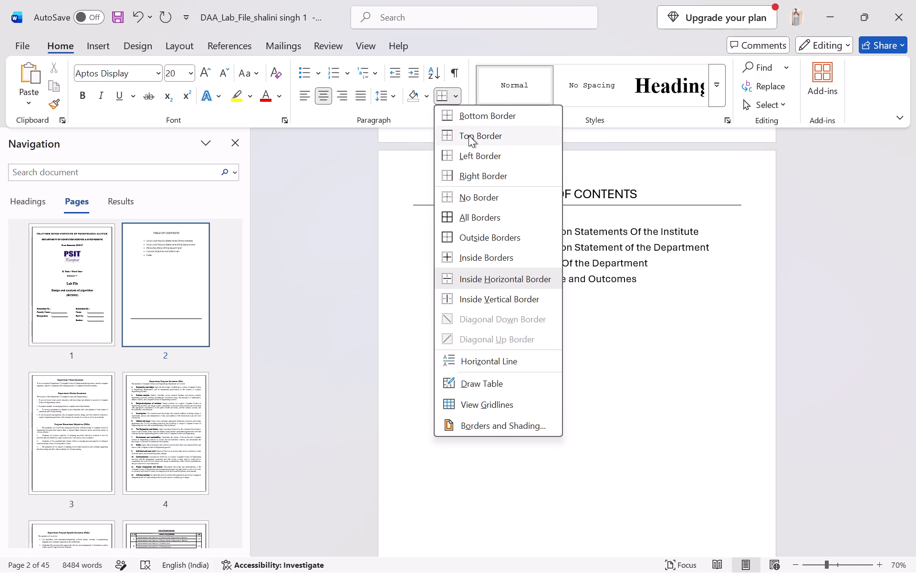
pyautogui.click(468, 136)
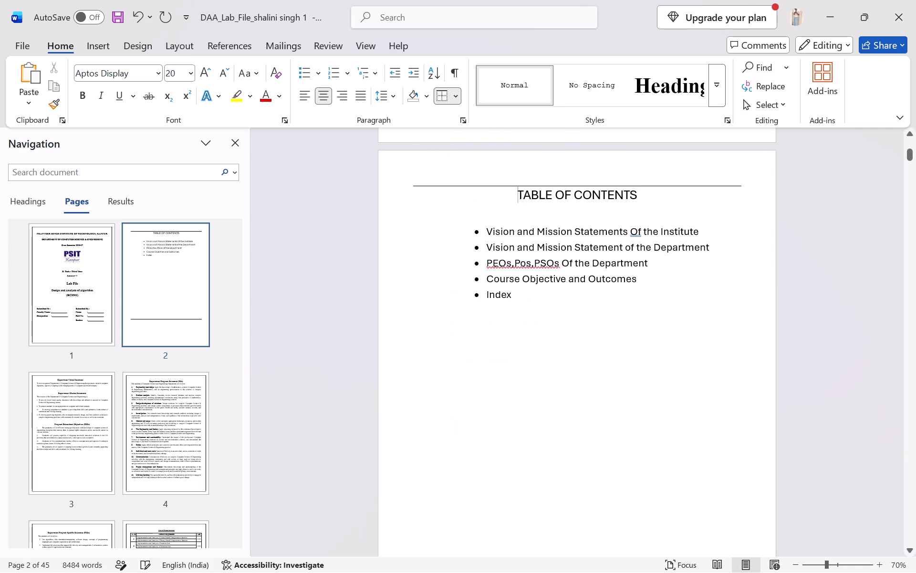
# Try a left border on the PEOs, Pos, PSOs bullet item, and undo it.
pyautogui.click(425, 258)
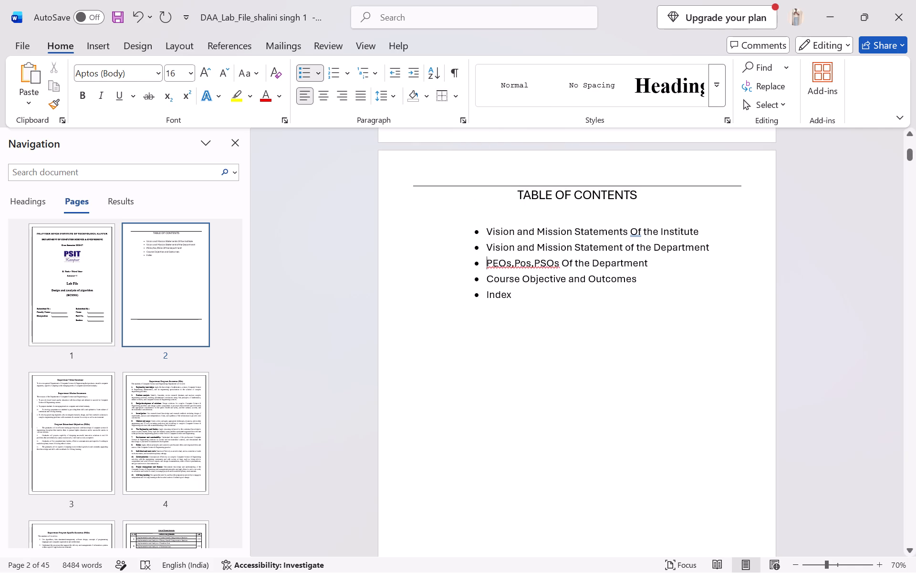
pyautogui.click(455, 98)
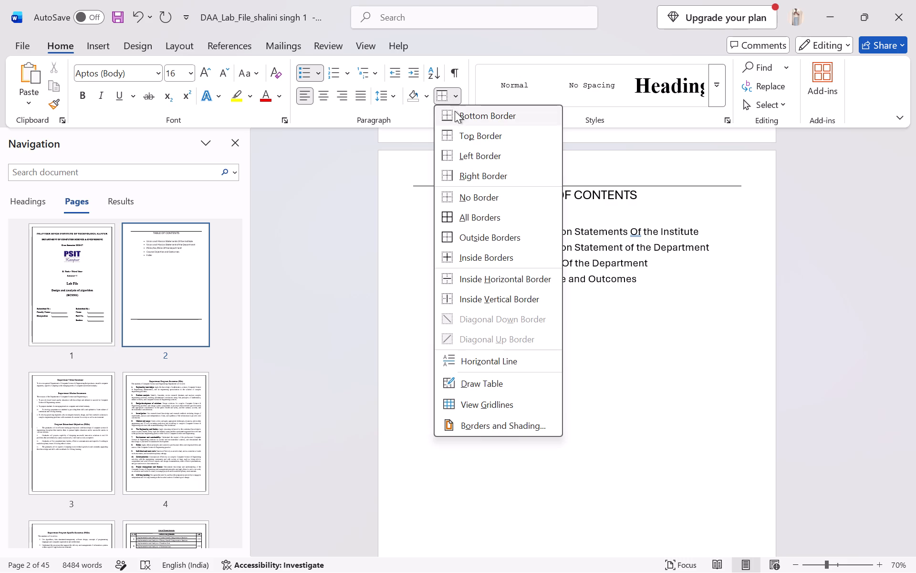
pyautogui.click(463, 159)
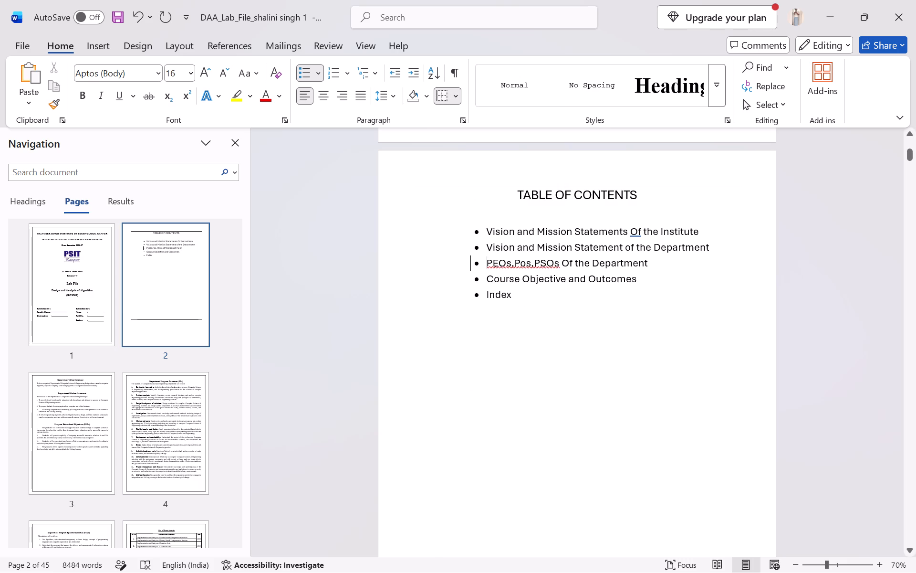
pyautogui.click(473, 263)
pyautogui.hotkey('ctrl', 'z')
# Apply a left border to the TABLE OF CONTENTS heading paragraph.
pyautogui.click(413, 196)
pyautogui.scroll(-1, 446, 283)
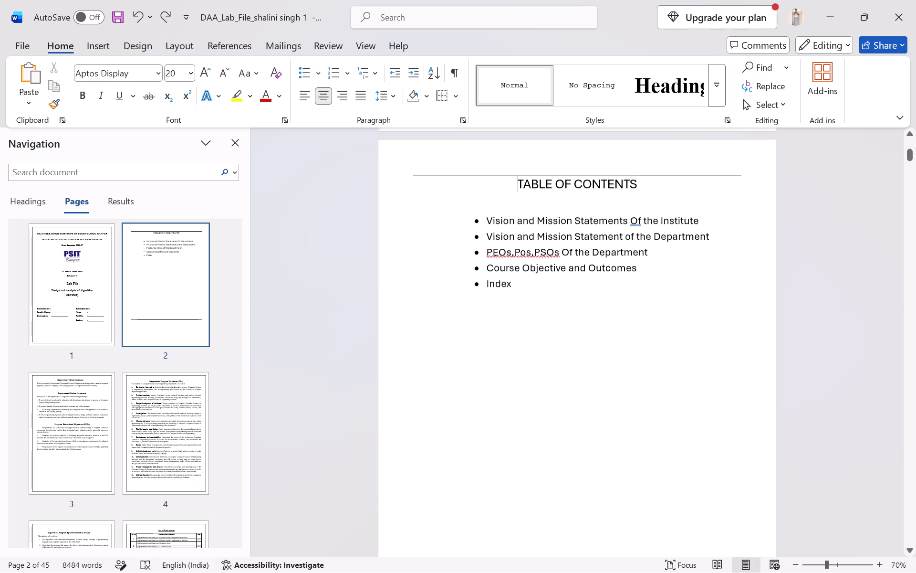
pyautogui.scroll(-1, 446, 283)
pyautogui.scroll(1, 446, 283)
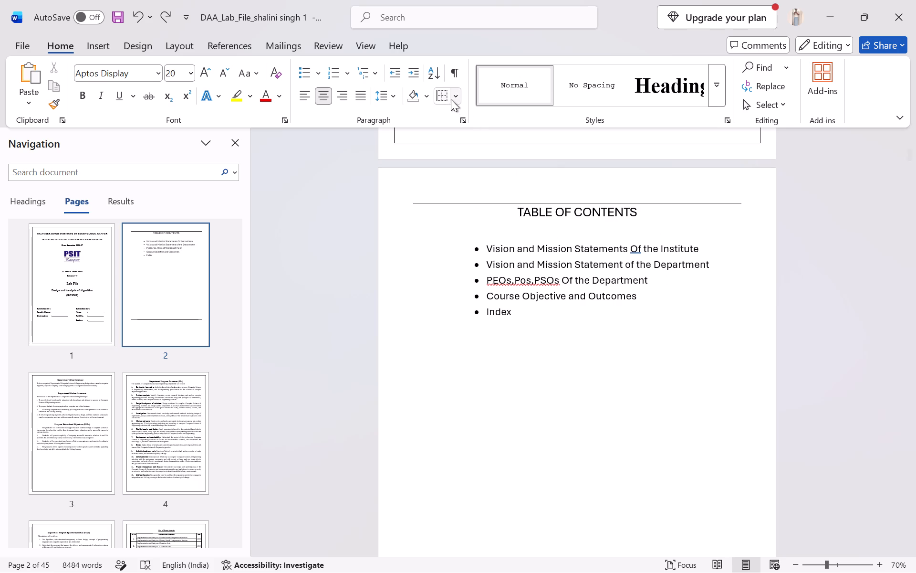
pyautogui.click(441, 95)
# Apply a left border to the empty line between the TABLE OF CONTENTS heading and the bulleted list.
pyautogui.click(449, 239)
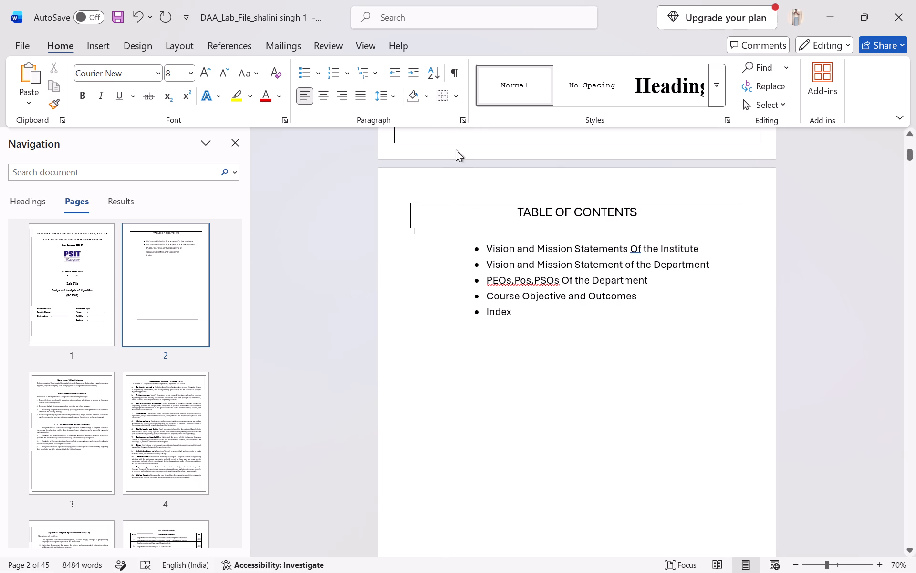
pyautogui.click(458, 92)
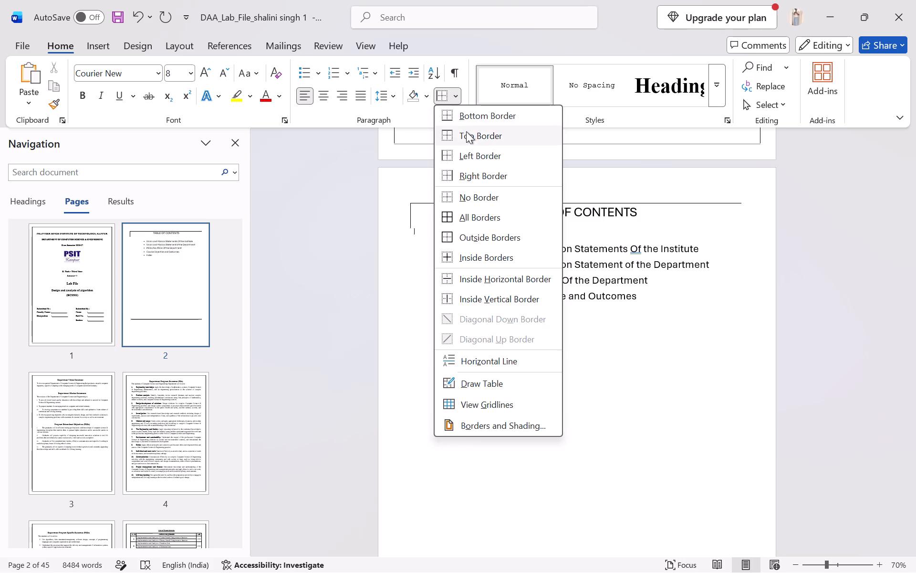
pyautogui.click(472, 153)
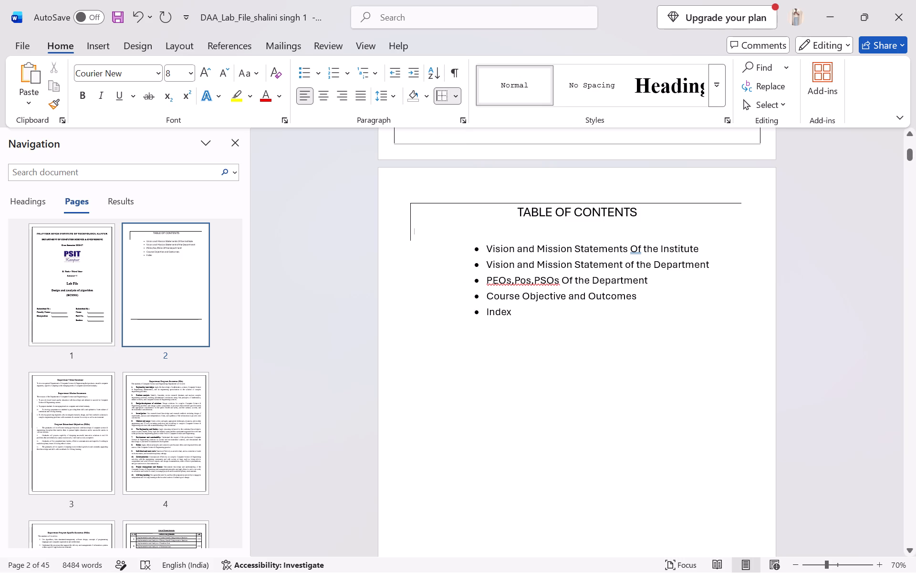
# Apply a left border to the bulleted list and the empty lines below it, down to the bottom border line.
pyautogui.moveTo(416, 234); pyautogui.dragTo(417, 240)
pyautogui.moveTo(417, 240); pyautogui.dragTo(418, 249)
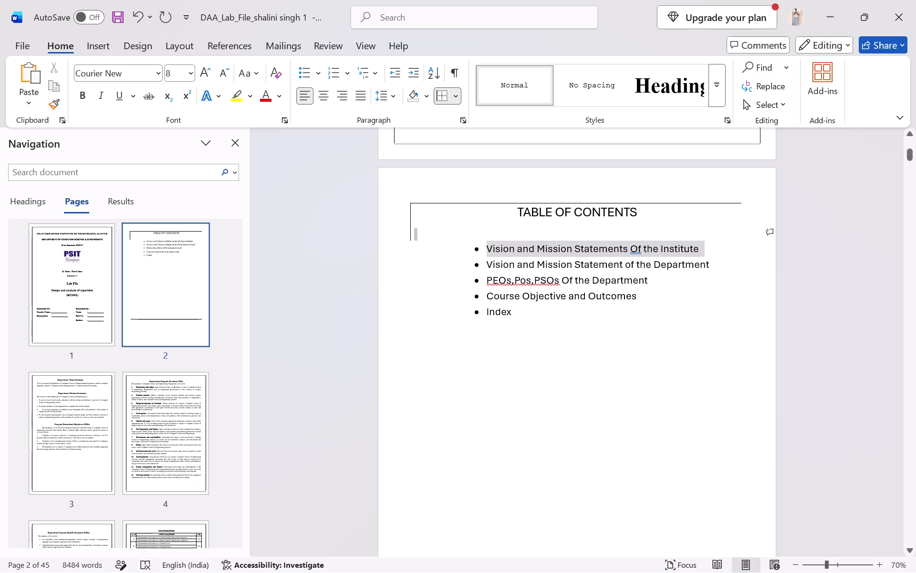
pyautogui.moveTo(418, 249); pyautogui.dragTo(428, 385)
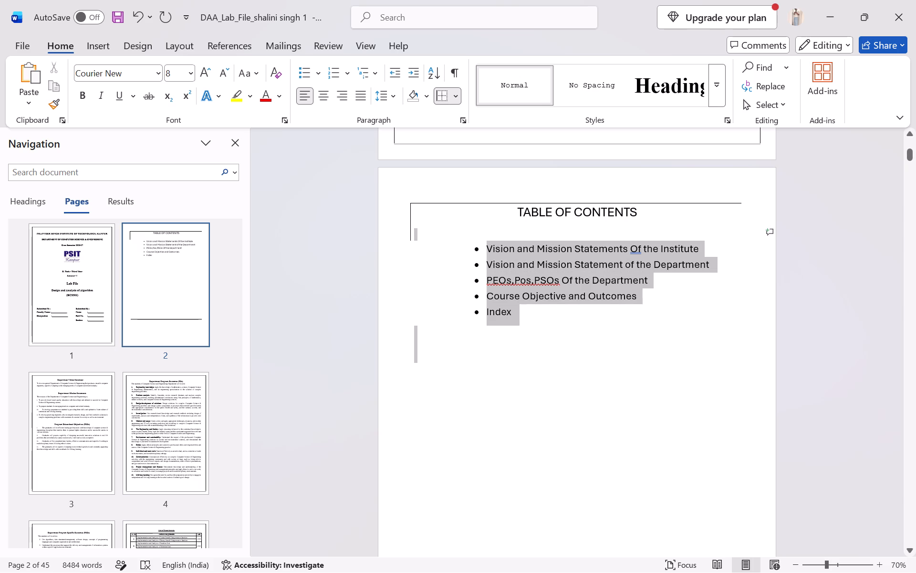
pyautogui.moveTo(428, 385); pyautogui.dragTo(429, 435)
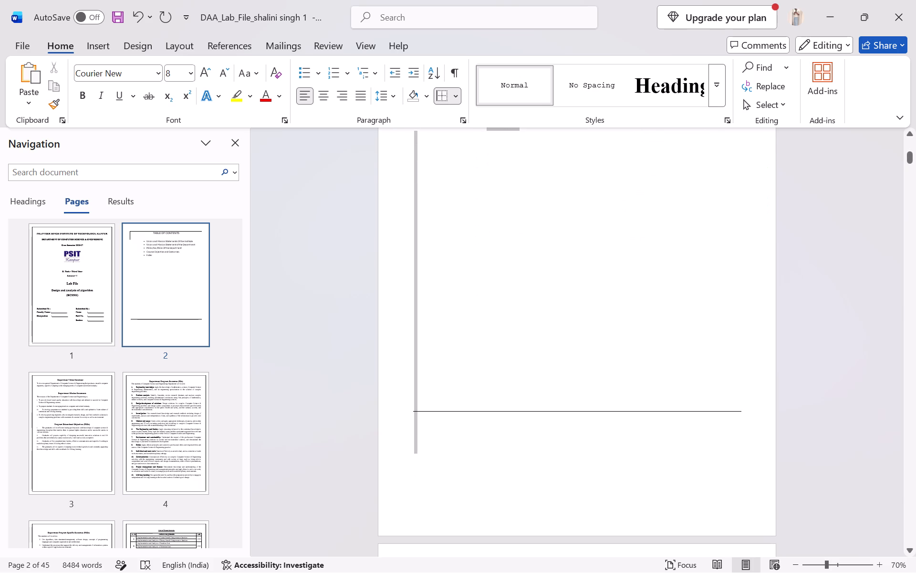
pyautogui.moveTo(429, 435); pyautogui.dragTo(424, 403)
pyautogui.moveTo(424, 403); pyautogui.dragTo(424, 411)
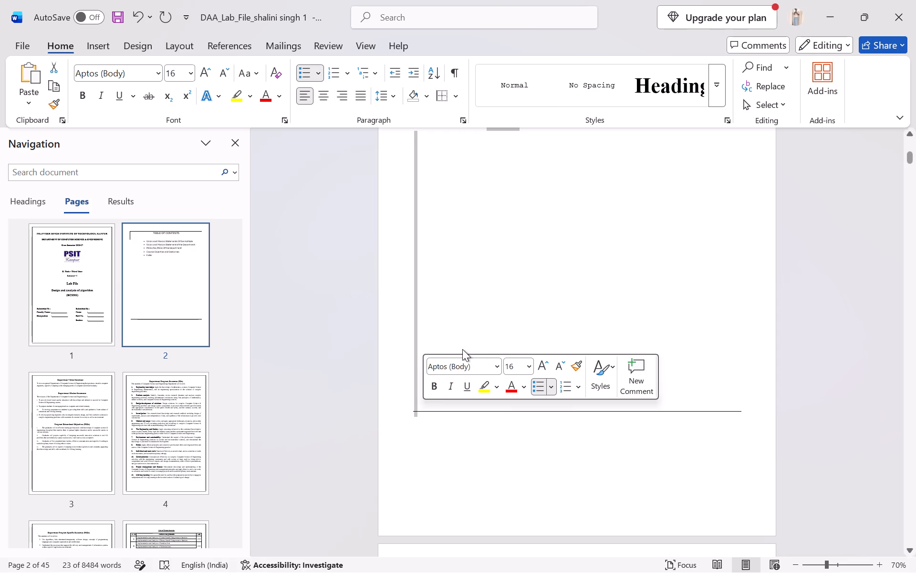
pyautogui.click(437, 93)
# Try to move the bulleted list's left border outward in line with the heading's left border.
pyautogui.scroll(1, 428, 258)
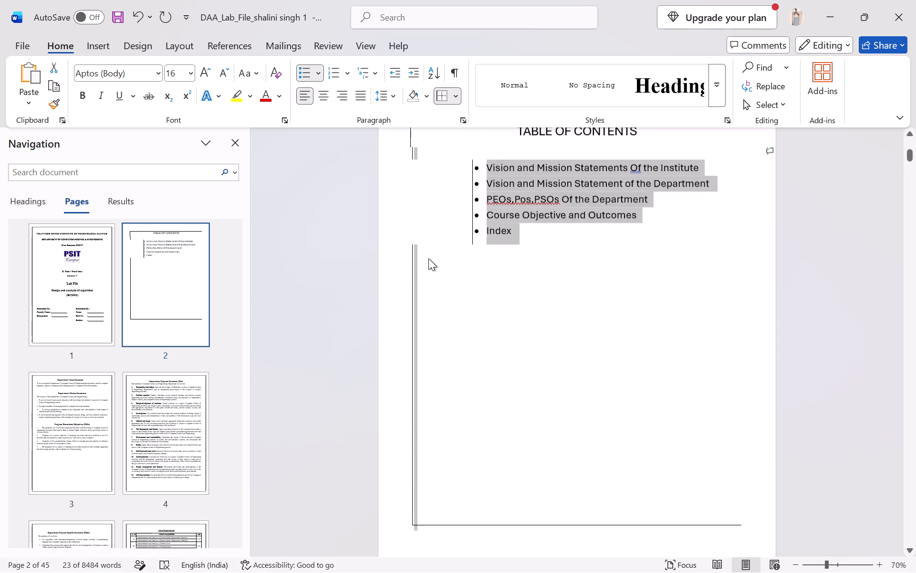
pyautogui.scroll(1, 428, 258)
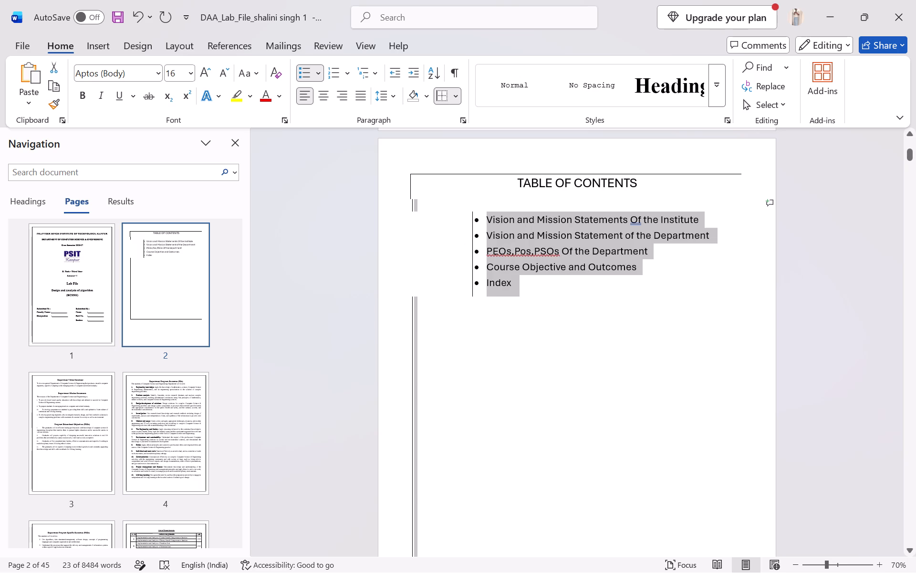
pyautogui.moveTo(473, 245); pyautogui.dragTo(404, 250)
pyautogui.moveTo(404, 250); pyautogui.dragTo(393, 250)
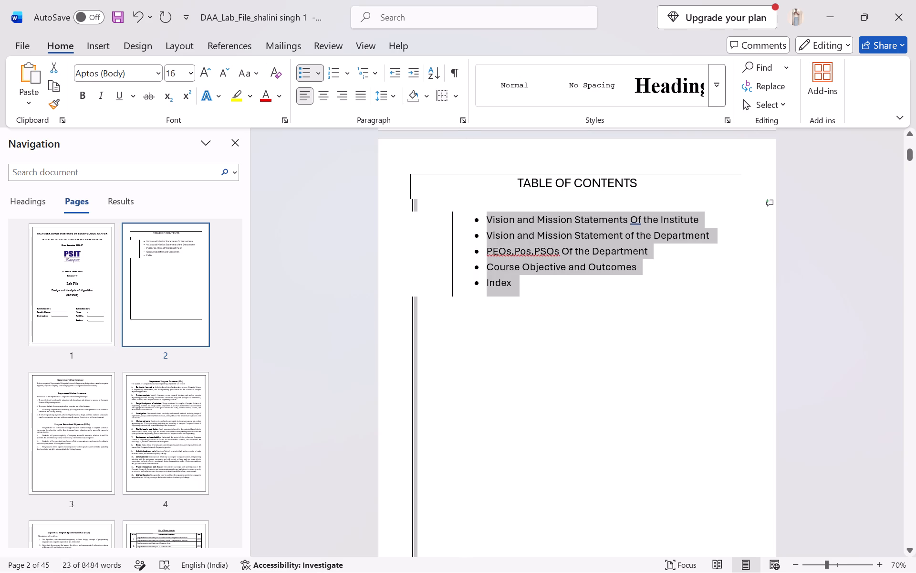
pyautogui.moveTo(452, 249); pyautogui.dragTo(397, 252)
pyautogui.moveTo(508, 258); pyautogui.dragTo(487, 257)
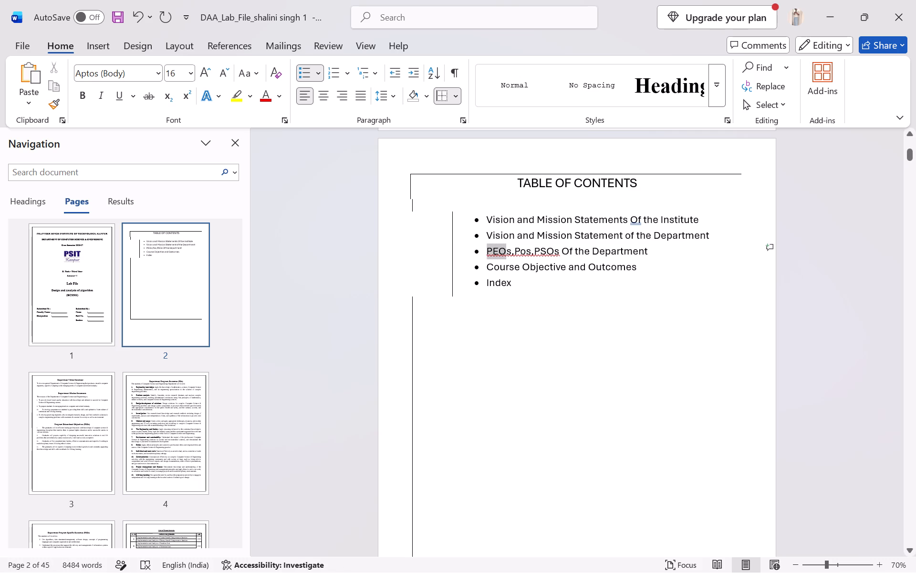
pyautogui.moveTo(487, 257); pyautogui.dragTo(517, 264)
# Shift the bulleted list's indent out to the left margin and bring its left border in line with the heading's left border.
pyautogui.moveTo(476, 218); pyautogui.dragTo(478, 220)
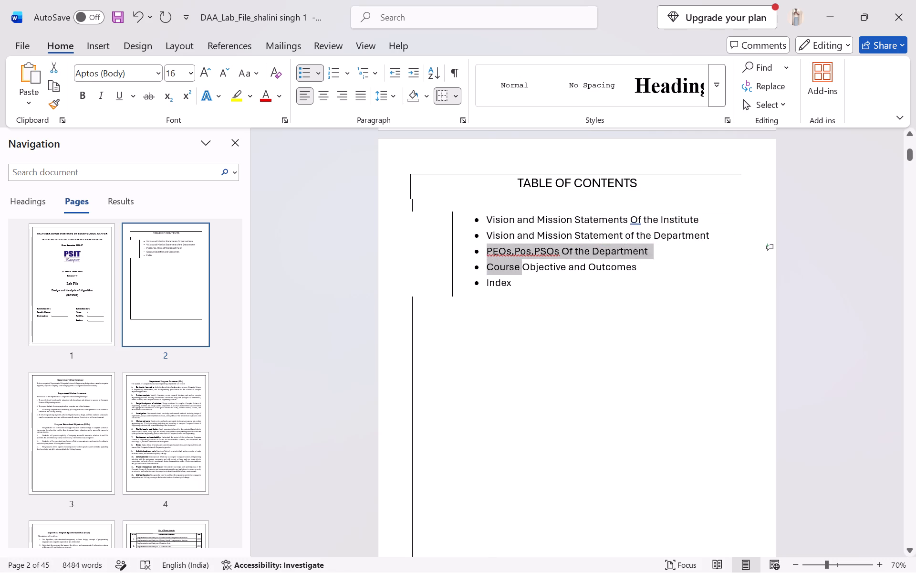
pyautogui.moveTo(478, 220); pyautogui.dragTo(413, 262)
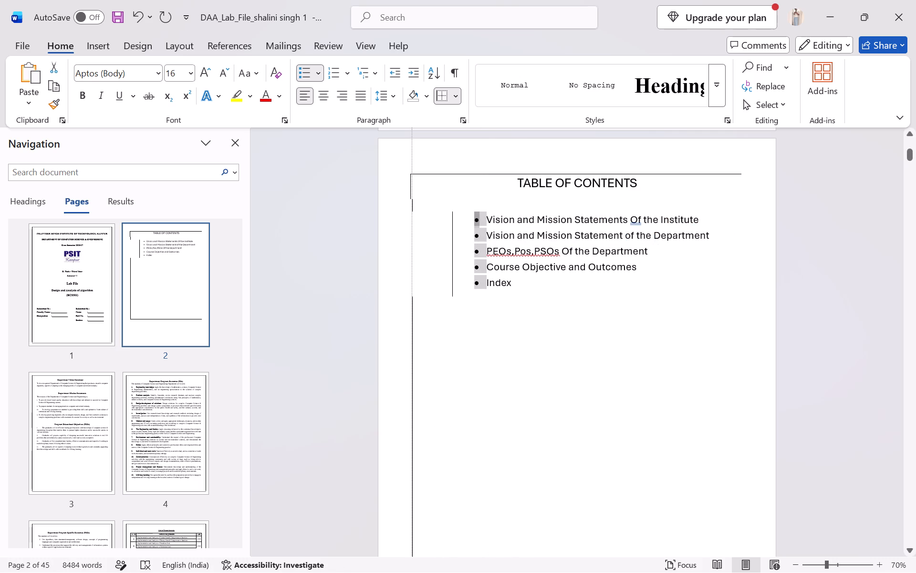
pyautogui.moveTo(413, 262); pyautogui.dragTo(407, 263)
pyautogui.moveTo(407, 263); pyautogui.dragTo(407, 263)
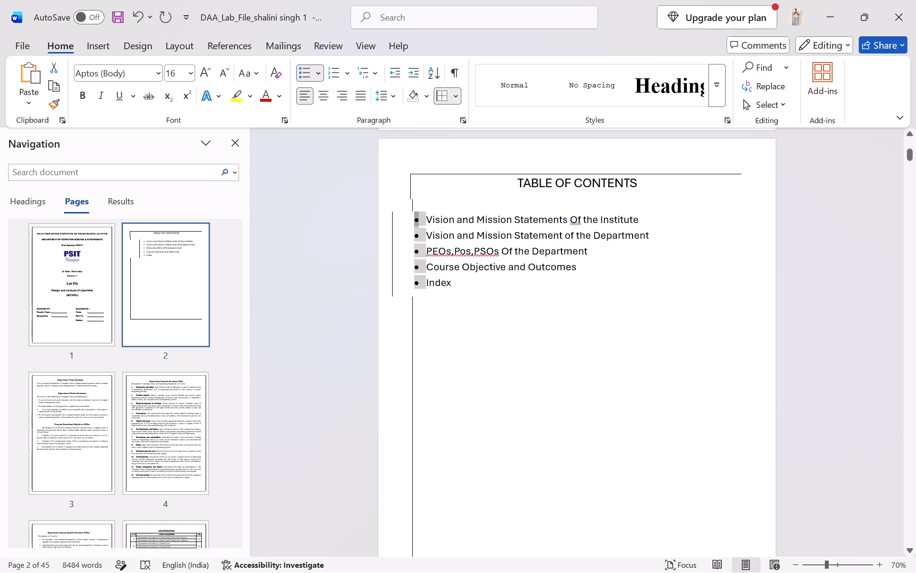
pyautogui.moveTo(392, 257); pyautogui.dragTo(410, 259)
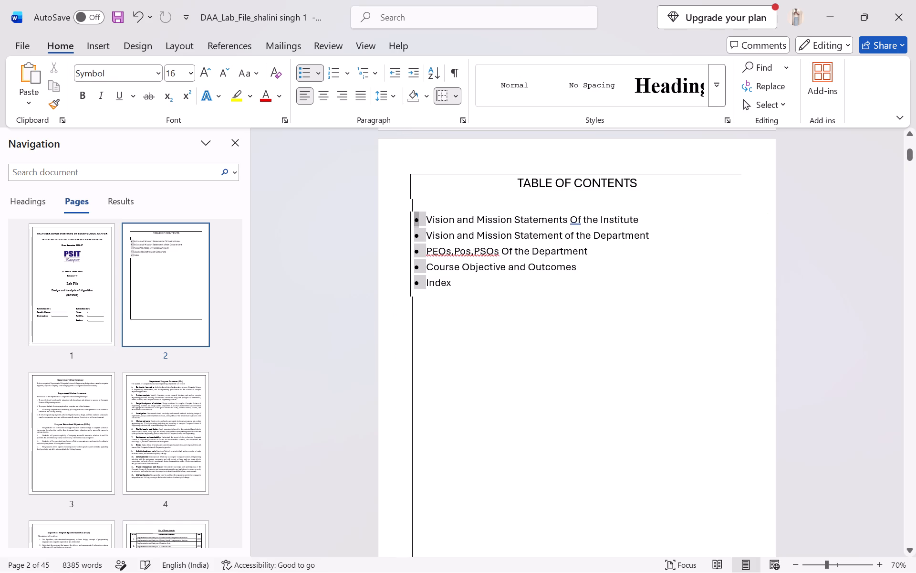
pyautogui.click(469, 305)
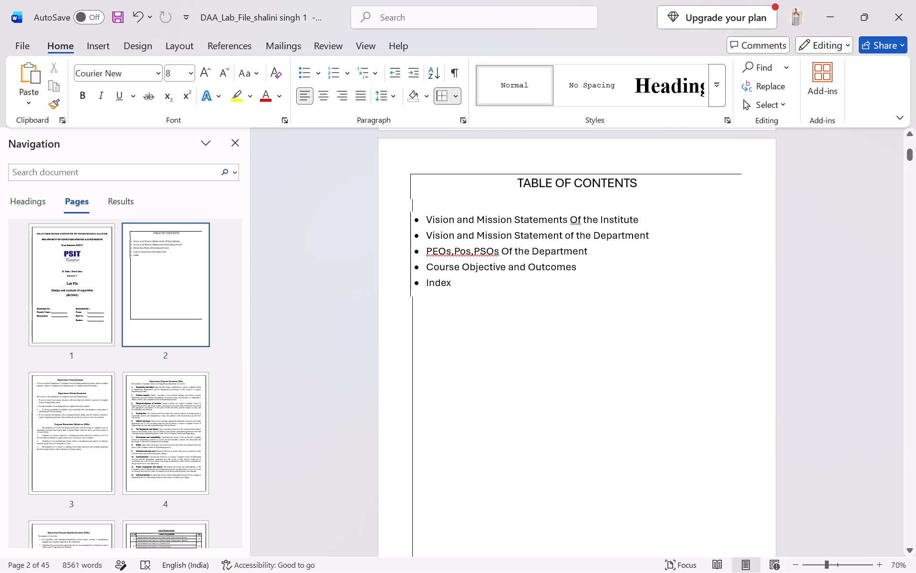
# Delete the empty line between the TABLE OF CONTENTS heading and the first bullet item.
pyautogui.click(424, 208)
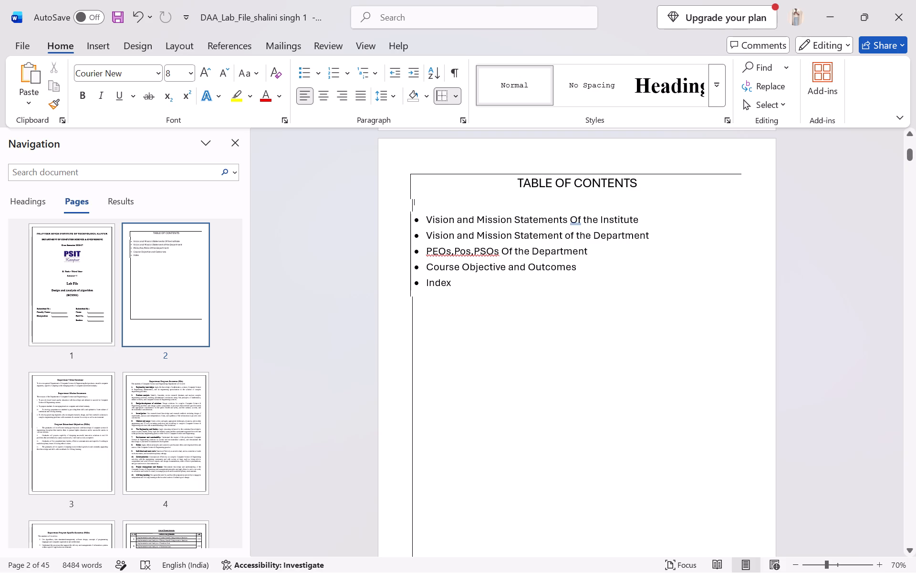
pyautogui.press('BackSpace')
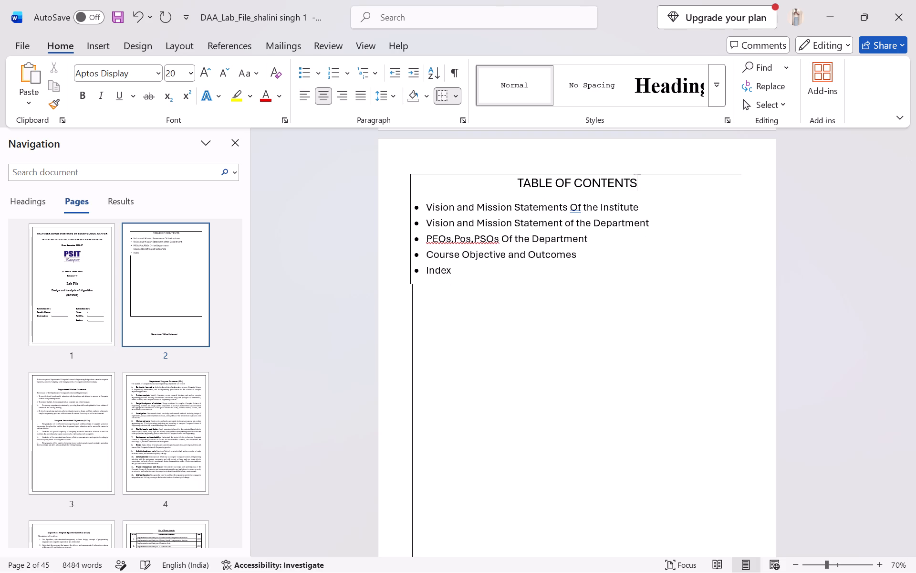
# Replace the empty line directly below the Index bullet with a new unbulleted line whose left border aligns with the list's.
pyautogui.click(431, 288)
pyautogui.press('BackSpace')
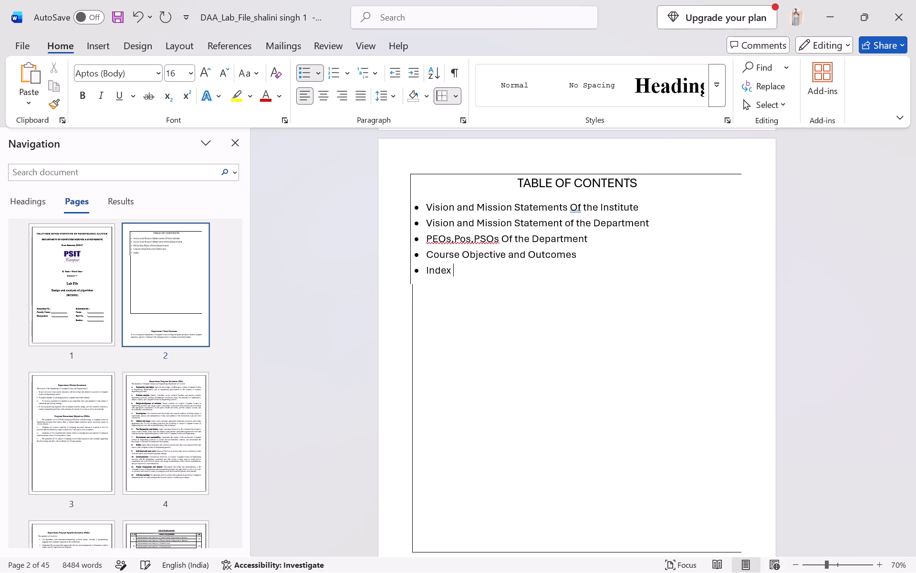
pyautogui.press('Return')
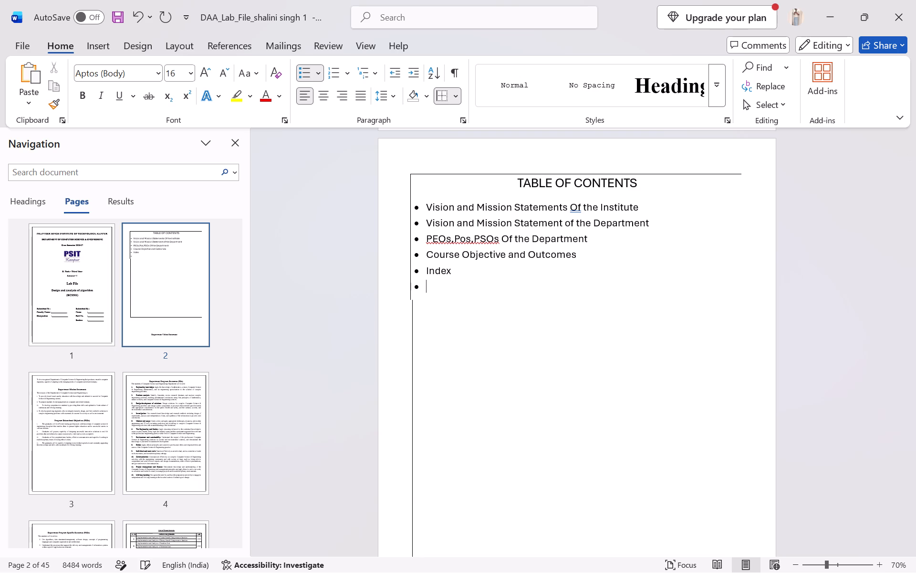
pyautogui.press('BackSpace')
pyautogui.press('BackSpace')
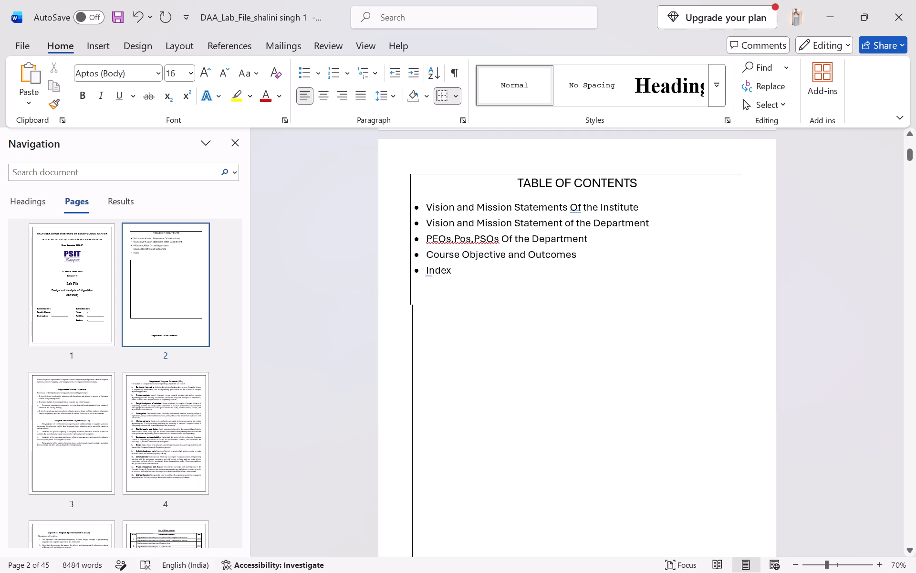
# Add a "List of Experiments" bullet item between Course Objective and Outcomes and Index.
pyautogui.click(578, 253)
pyautogui.press('Return')
pyautogui.write('list')
pyautogui.press('space')
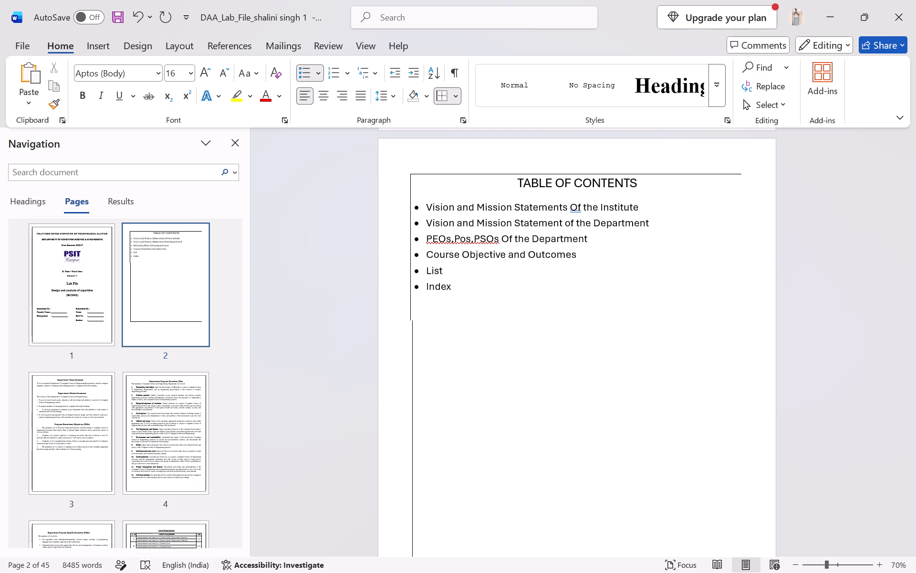
pyautogui.write('of e')
pyautogui.press('BackSpace')
pyautogui.hotkey('shift', 'e')
pyautogui.write('xperiments')
pyautogui.press('space')
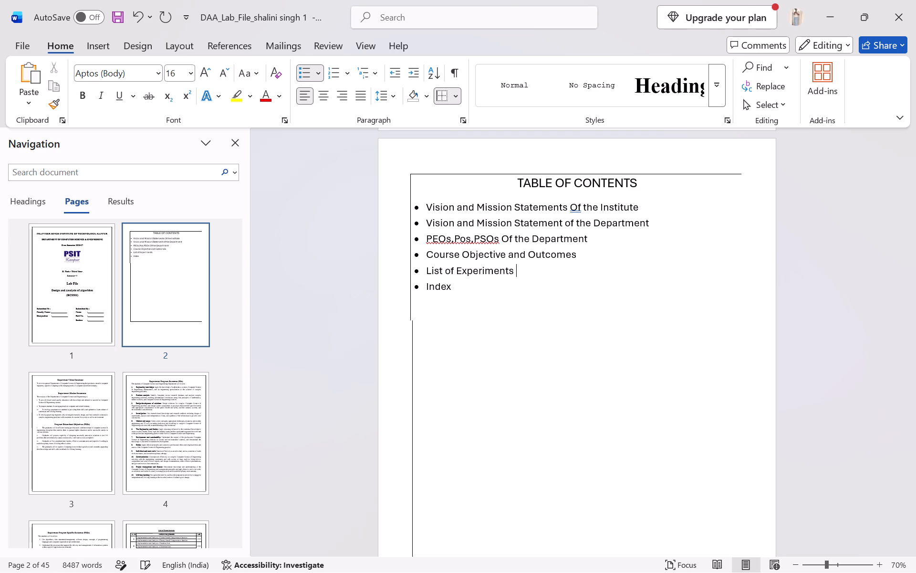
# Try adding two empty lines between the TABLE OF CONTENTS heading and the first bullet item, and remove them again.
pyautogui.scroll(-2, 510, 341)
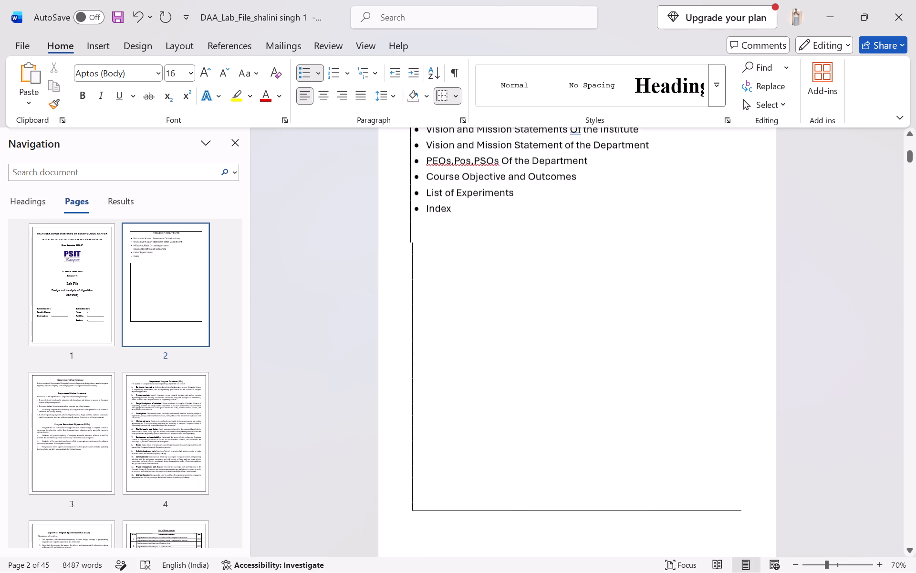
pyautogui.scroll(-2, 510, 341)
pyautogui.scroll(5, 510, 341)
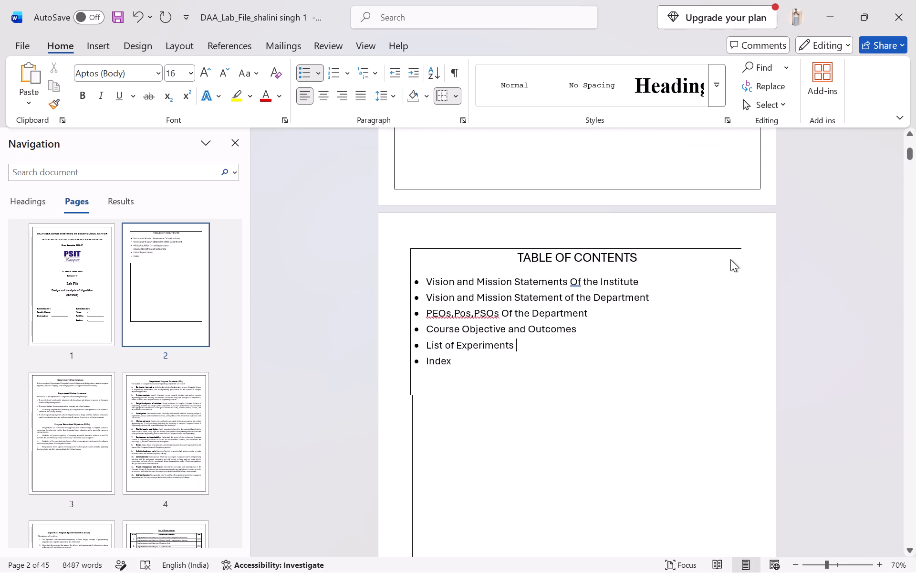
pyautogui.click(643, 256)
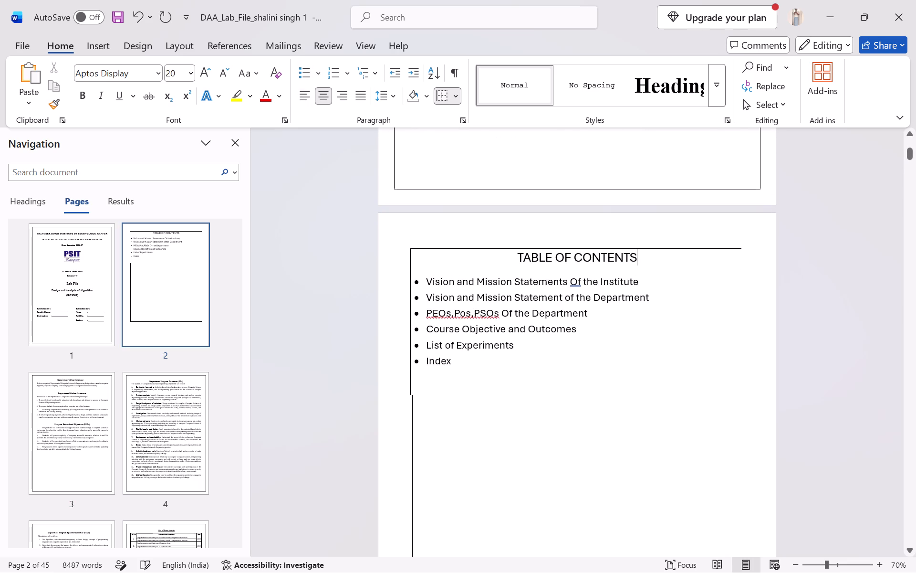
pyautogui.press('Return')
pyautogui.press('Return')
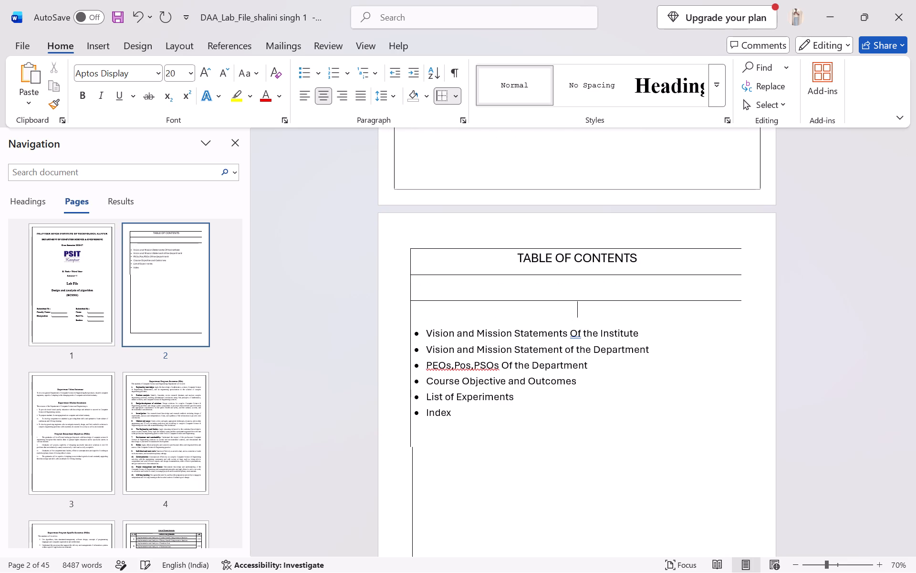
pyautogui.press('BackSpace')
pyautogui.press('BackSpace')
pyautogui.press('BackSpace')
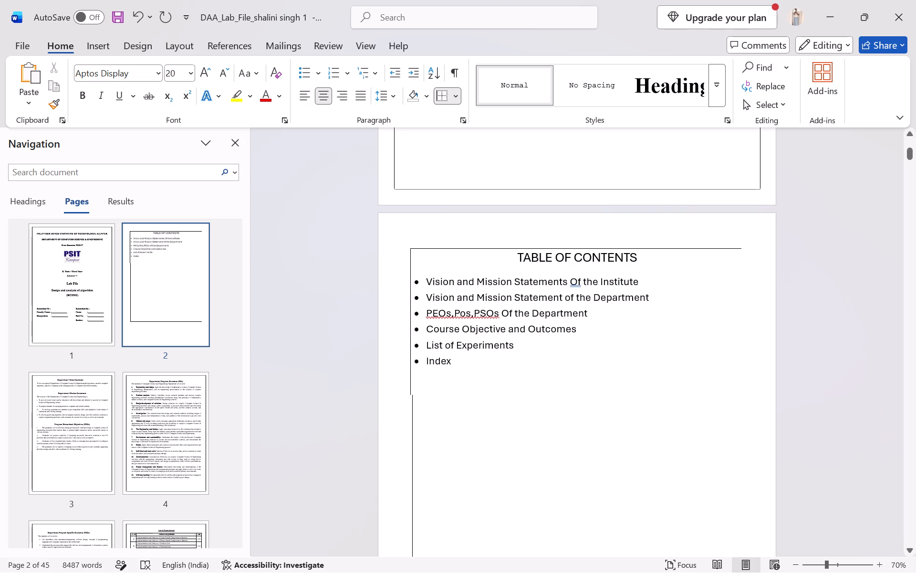
# Add a right border to the TABLE OF CONTENTS heading paragraph.
pyautogui.click(645, 266)
pyautogui.click(744, 256)
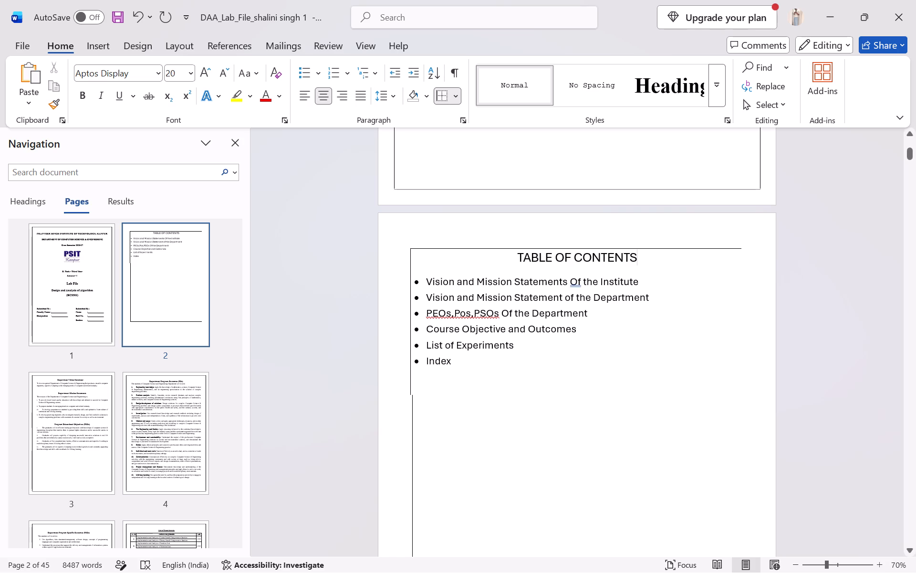
pyautogui.click(744, 256)
pyautogui.moveTo(744, 256); pyautogui.dragTo(744, 269)
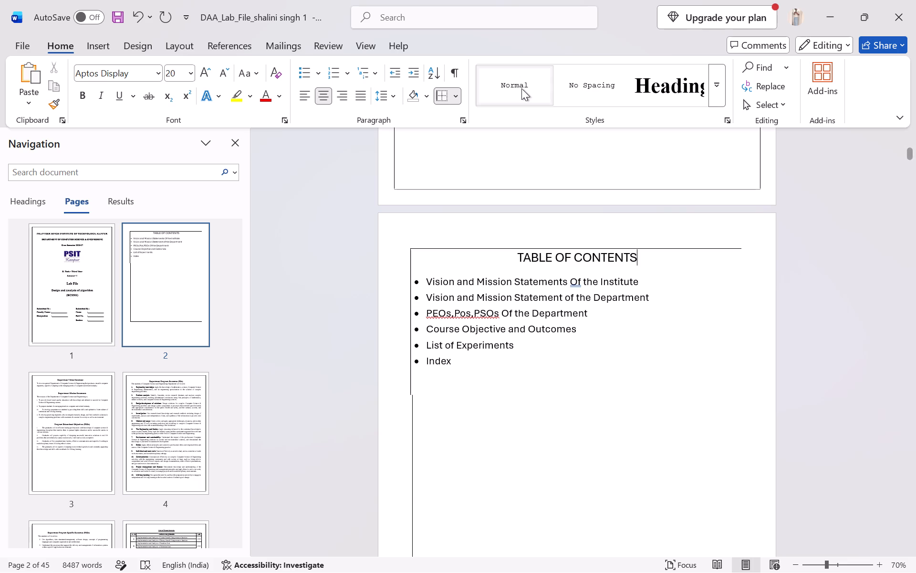
pyautogui.click(458, 95)
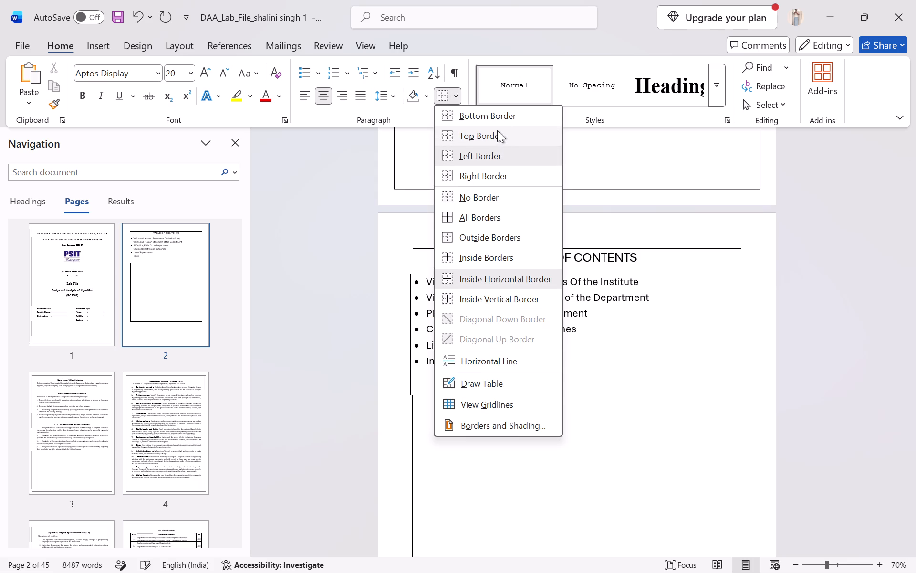
pyautogui.click(499, 174)
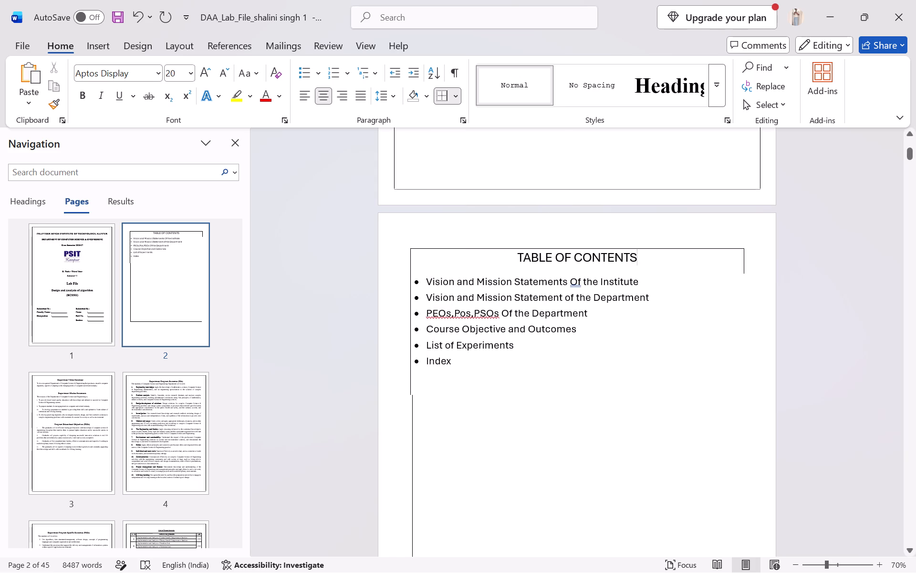
# Apply the right border to everything from the heading through the bulleted list and the empty lines down to the frame's bottom.
pyautogui.moveTo(734, 271); pyautogui.dragTo(749, 304)
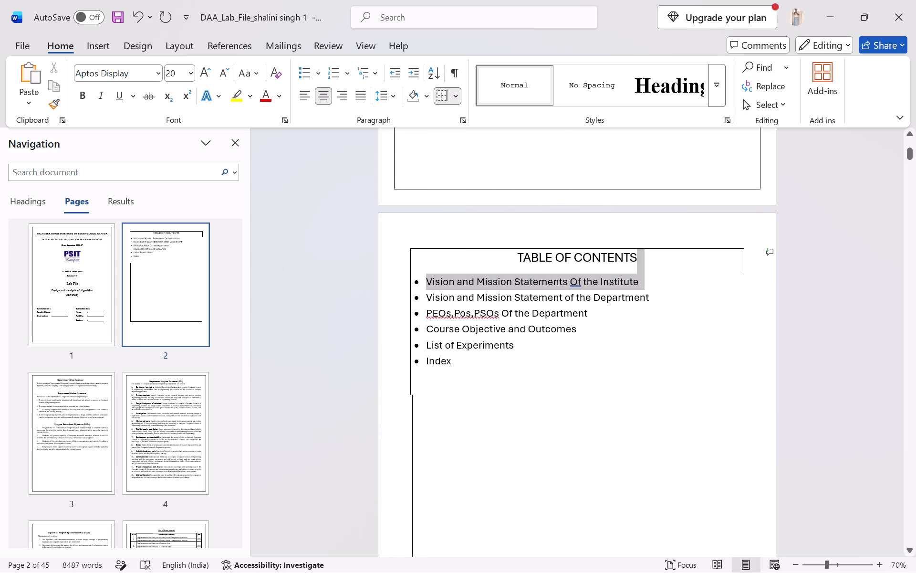
pyautogui.moveTo(749, 304); pyautogui.dragTo(755, 496)
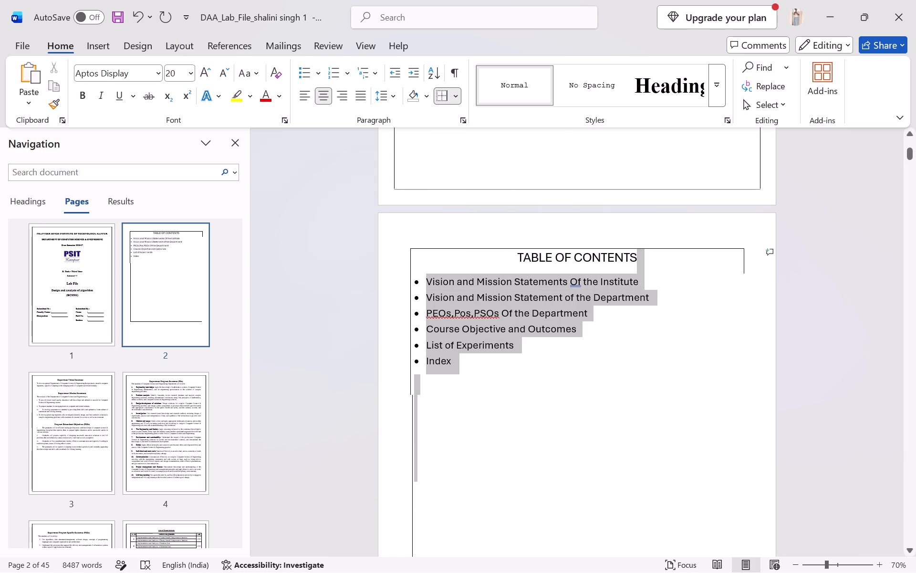
pyautogui.moveTo(755, 496); pyautogui.dragTo(726, 345)
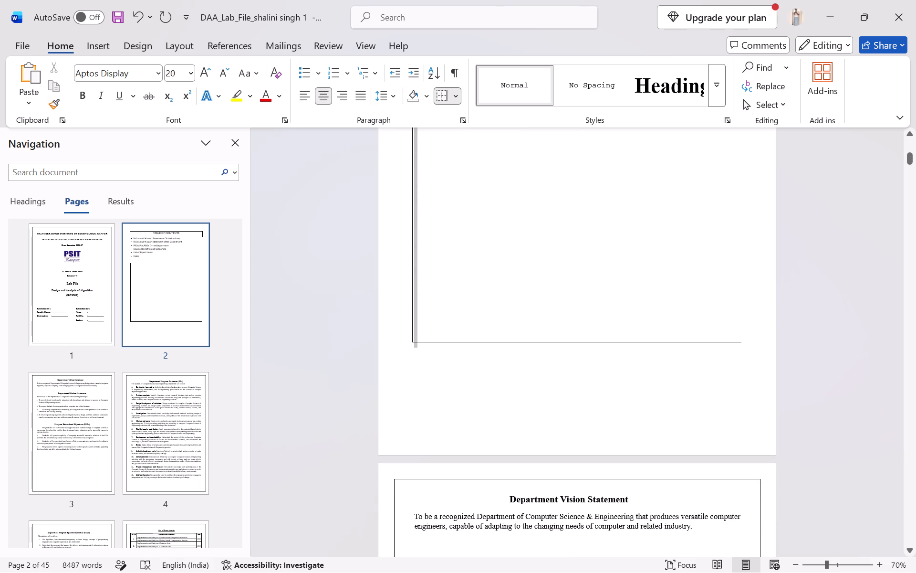
pyautogui.moveTo(726, 345); pyautogui.dragTo(726, 344)
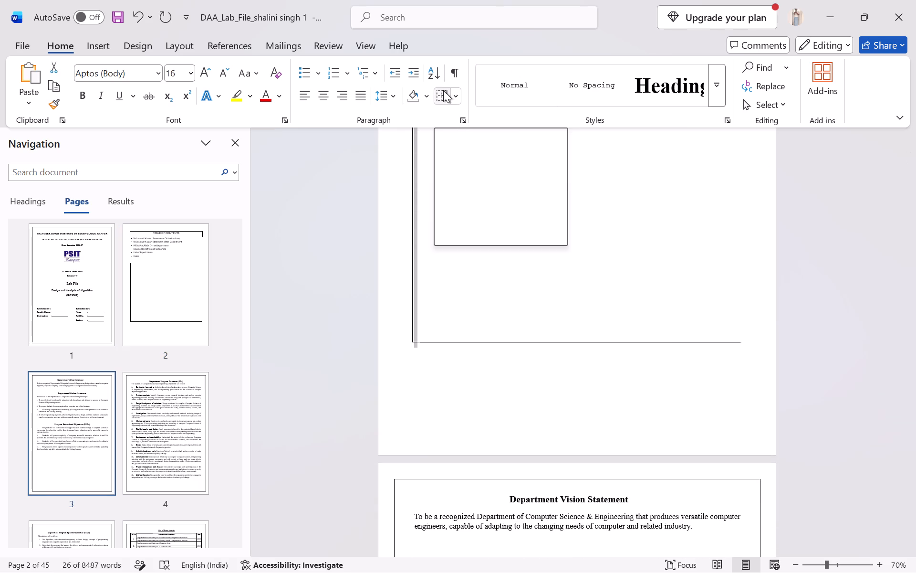
pyautogui.click(443, 90)
pyautogui.scroll(2, 546, 332)
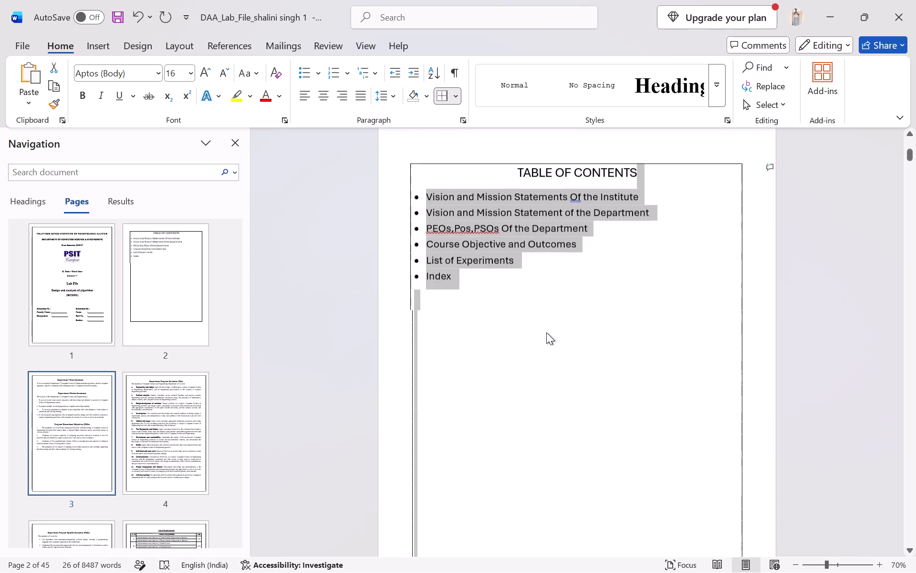
pyautogui.scroll(1, 546, 332)
pyautogui.click(631, 338)
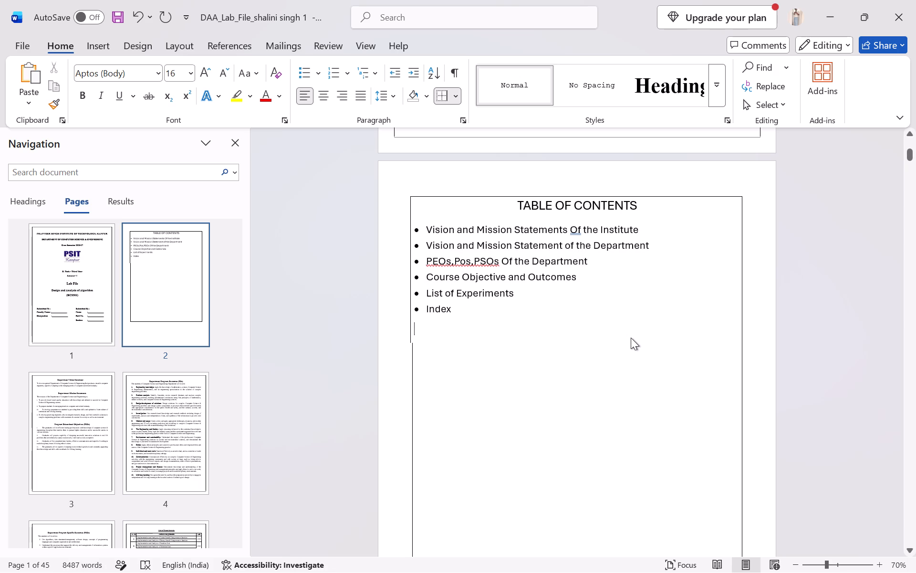
# Replace the empty line directly below the Index bullet with one whose left border aligns with the empty lines beneath it.
pyautogui.click(426, 349)
pyautogui.press('\\')
pyautogui.press('BackSpace')
pyautogui.press('BackSpace')
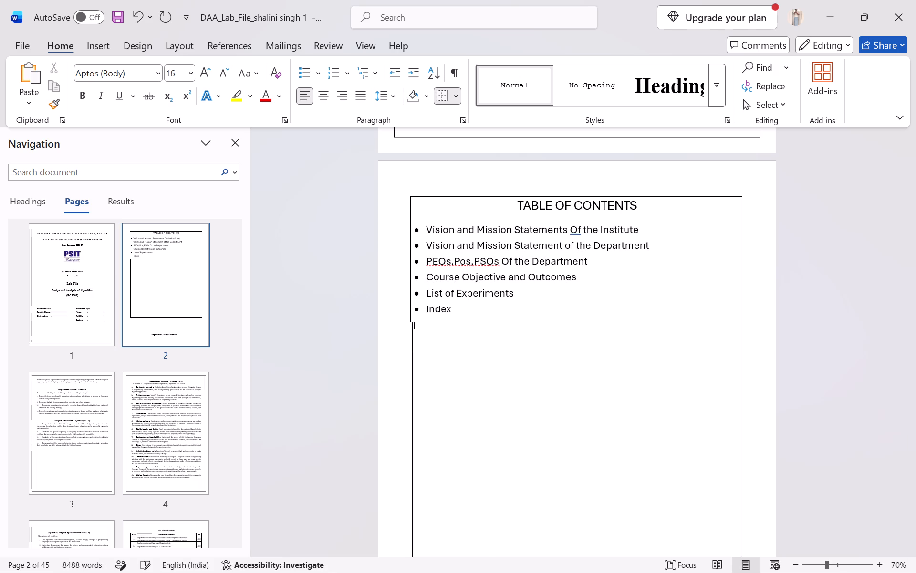
pyautogui.press('Return')
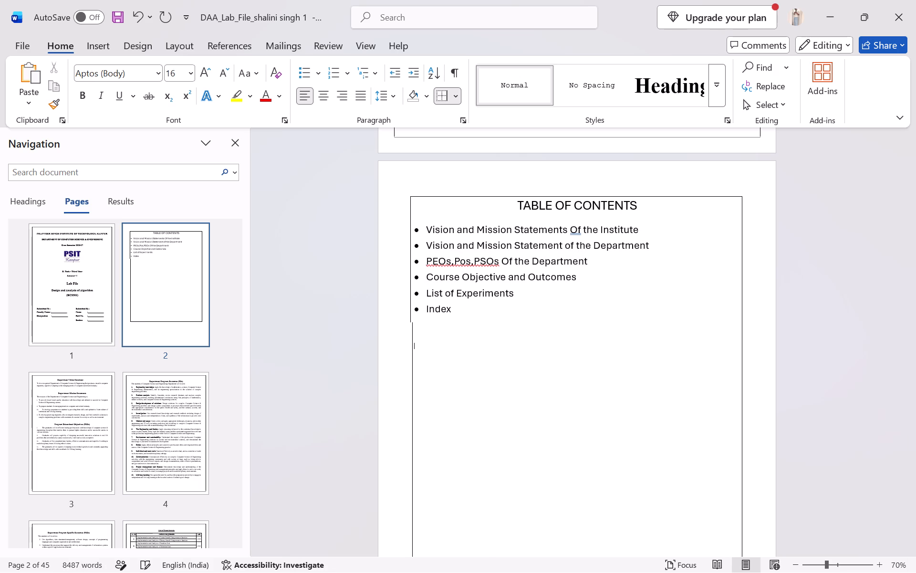
pyautogui.hscroll(1, 426, 349)
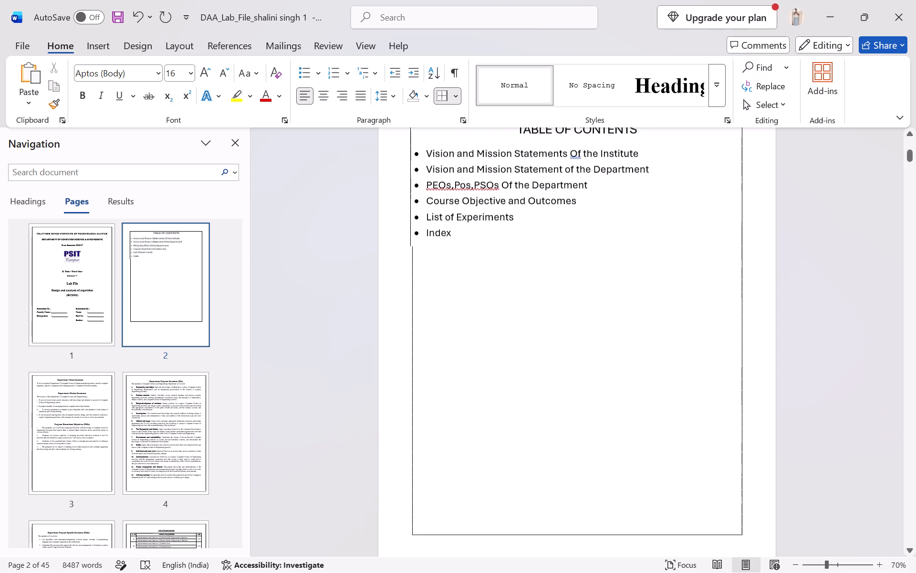
# Shift the bulleted list's left border slightly inward so it lines up with the left border of the empty lines below.
pyautogui.click(415, 240)
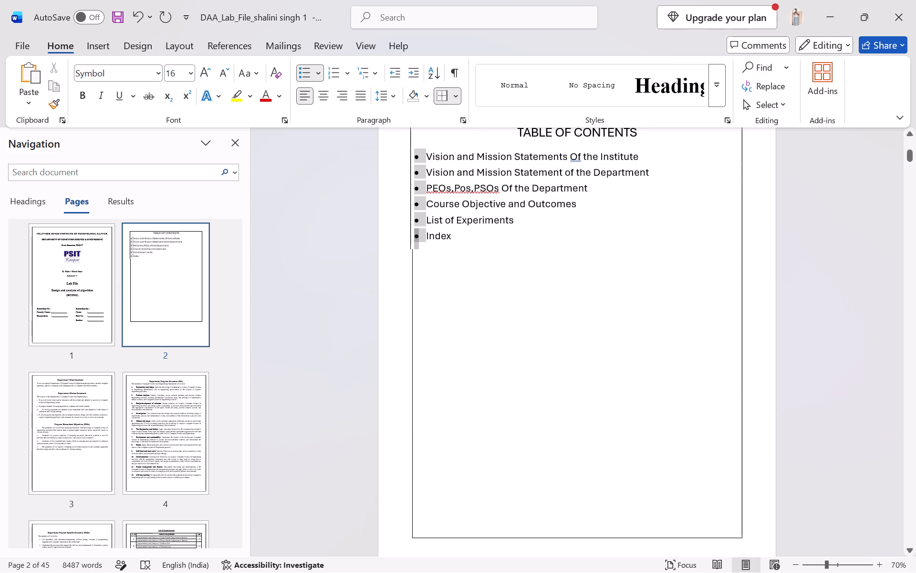
pyautogui.scroll(1, 419, 140)
pyautogui.moveTo(420, 164); pyautogui.dragTo(436, 170)
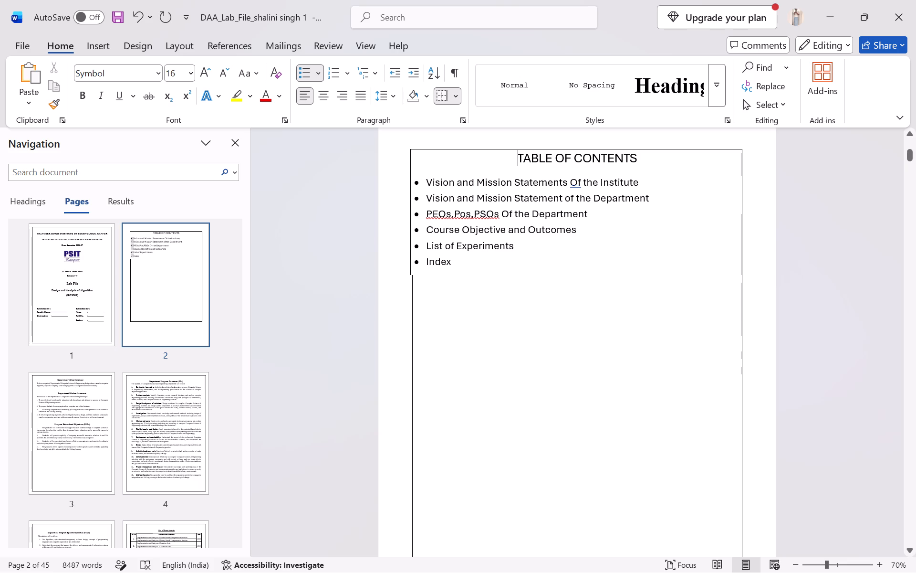
pyautogui.moveTo(436, 170); pyautogui.dragTo(436, 170)
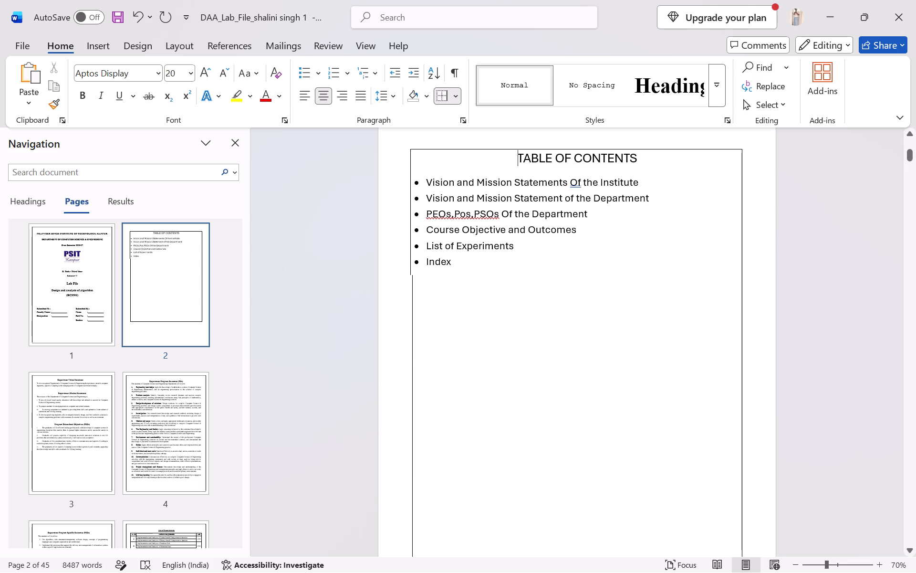
pyautogui.moveTo(411, 196); pyautogui.dragTo(418, 197)
pyautogui.moveTo(418, 197); pyautogui.dragTo(416, 197)
pyautogui.moveTo(416, 197); pyautogui.dragTo(416, 197)
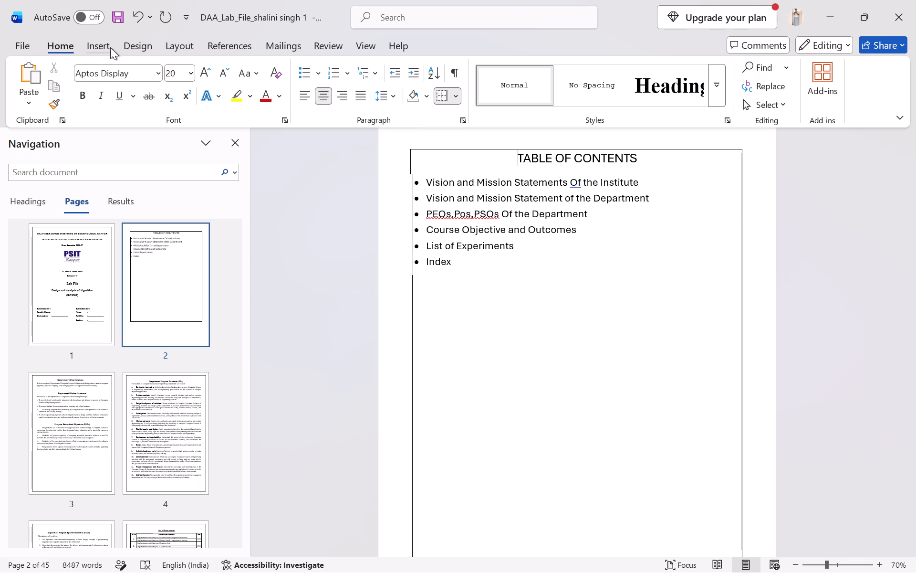
# Bring up the commands for inserting shapes and other objects.
pyautogui.tripleClick(96, 42)
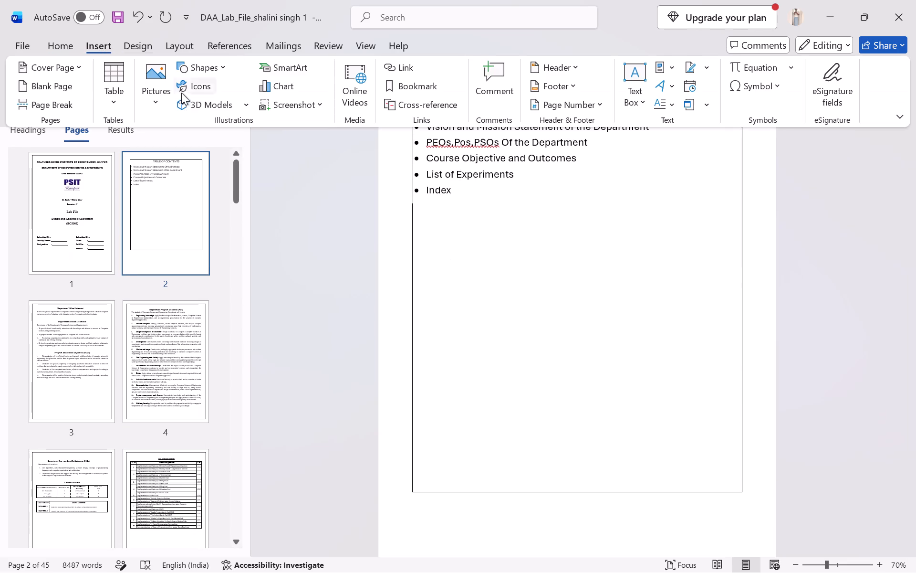